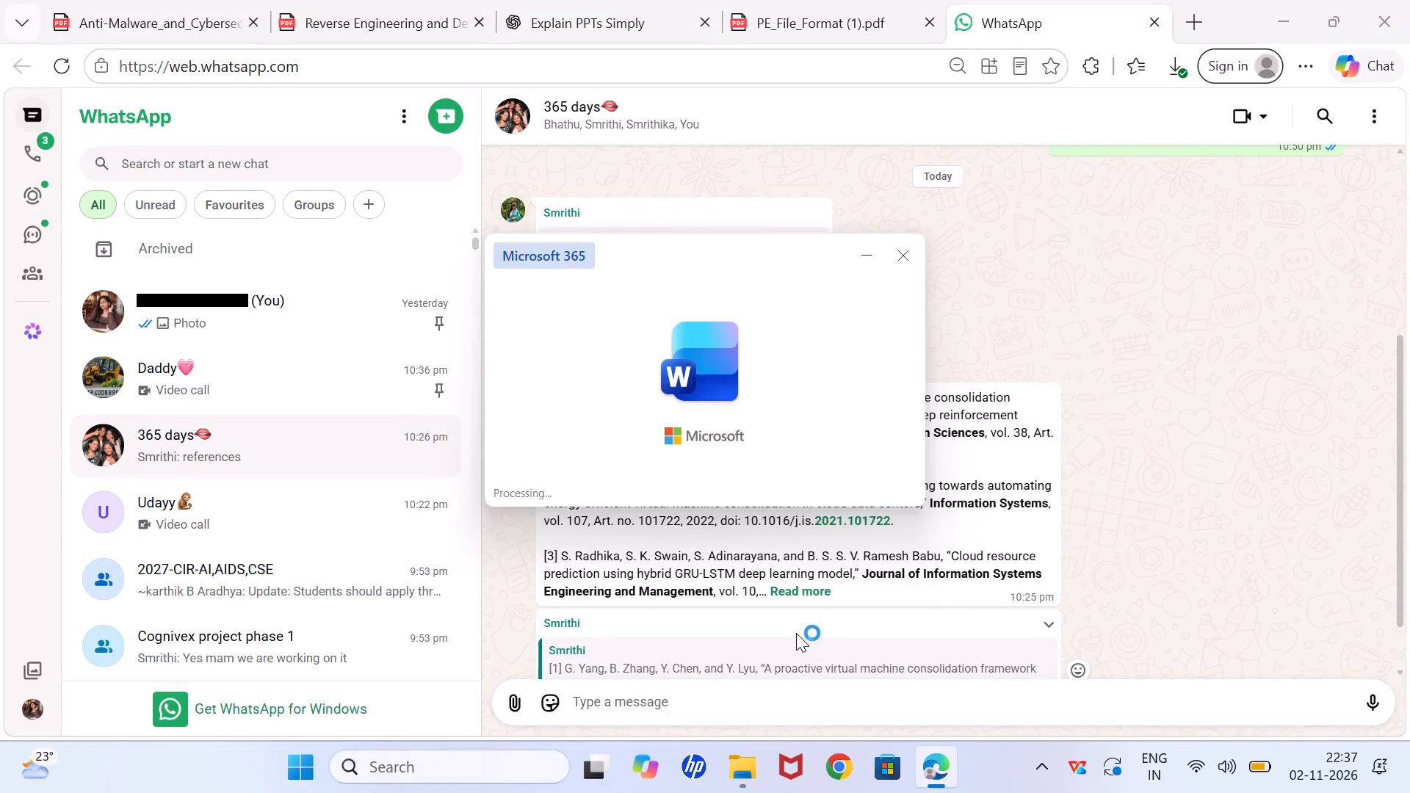
Maximize the downloaded review report document and enable editing on it.
click(1256, 242)
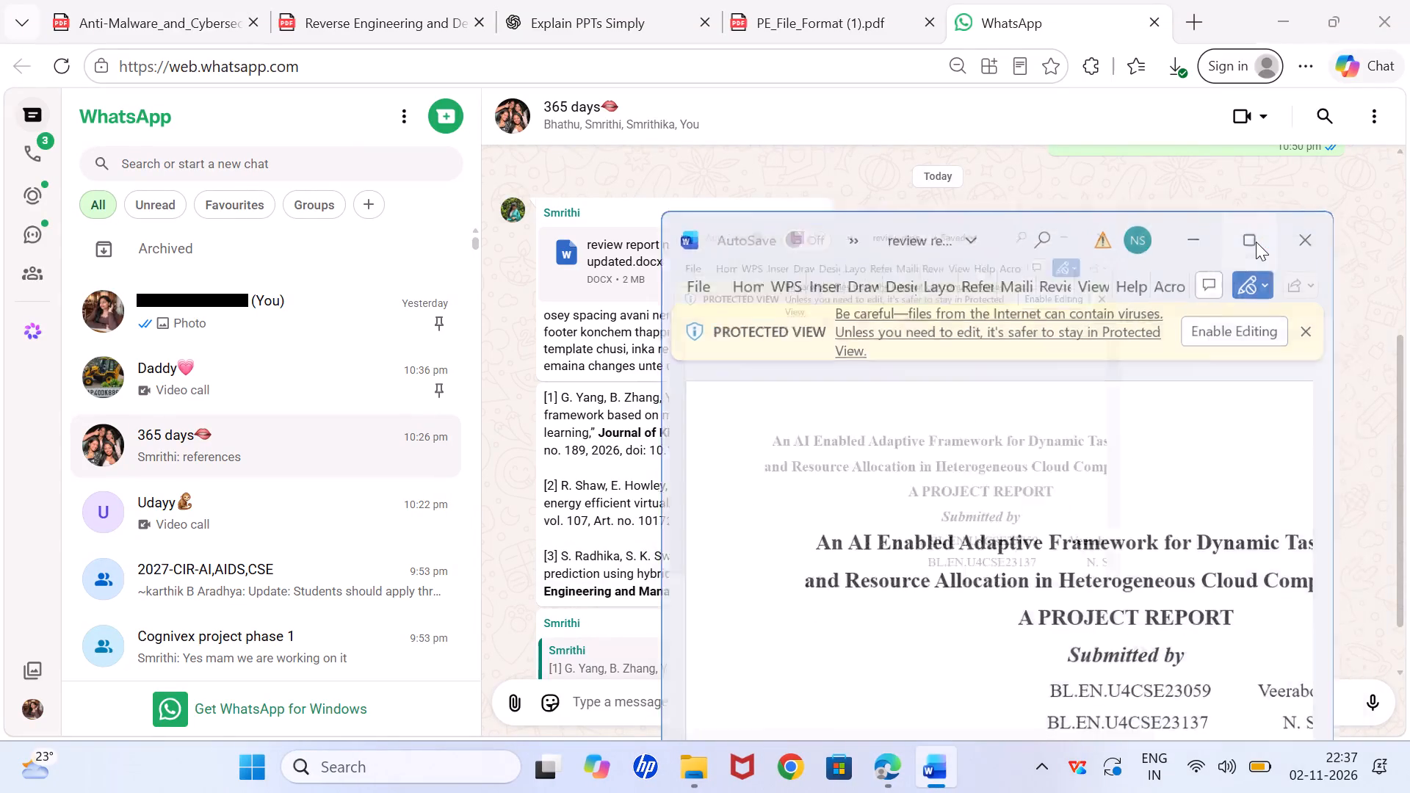
click(888, 87)
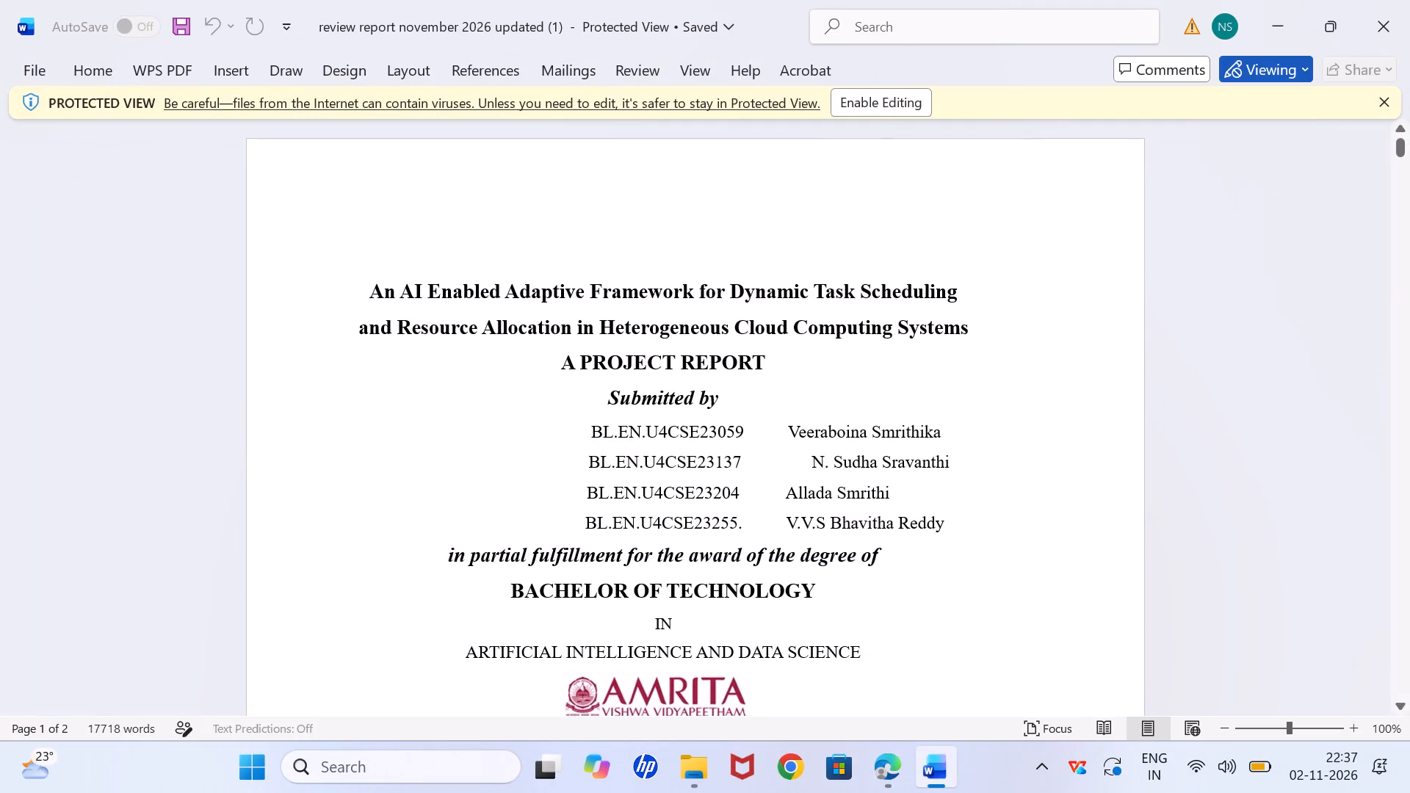
click(814, 463)
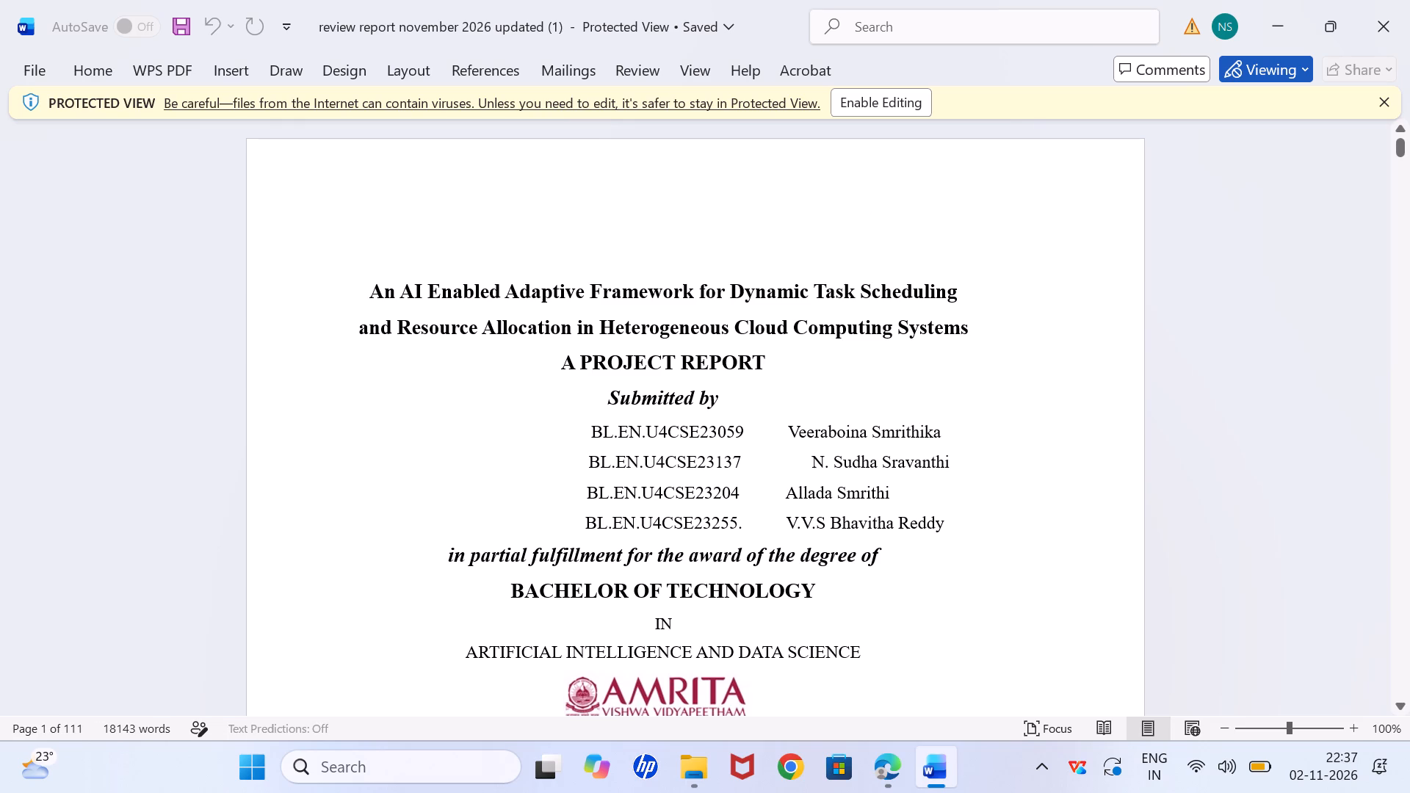
drag(814, 463, 776, 463)
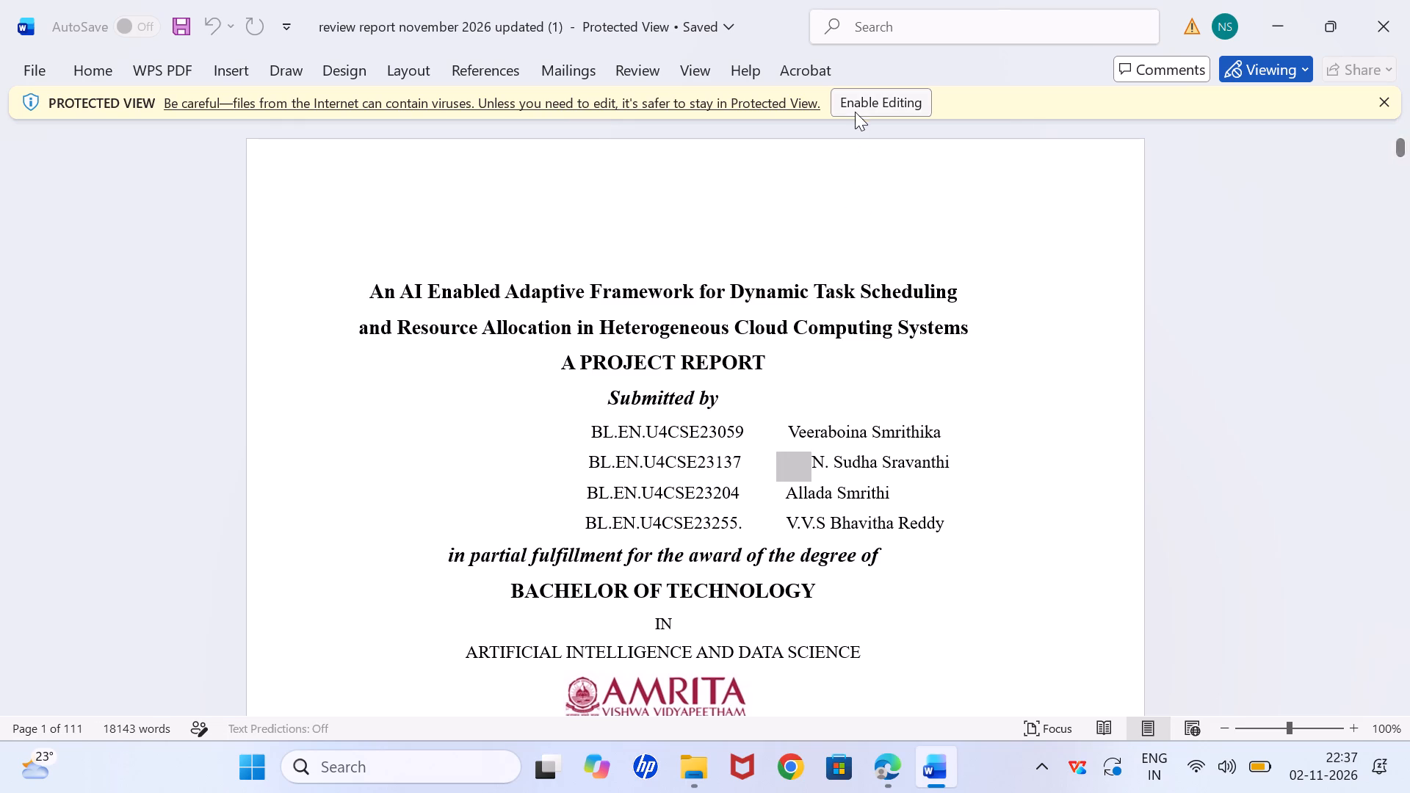
click(855, 109)
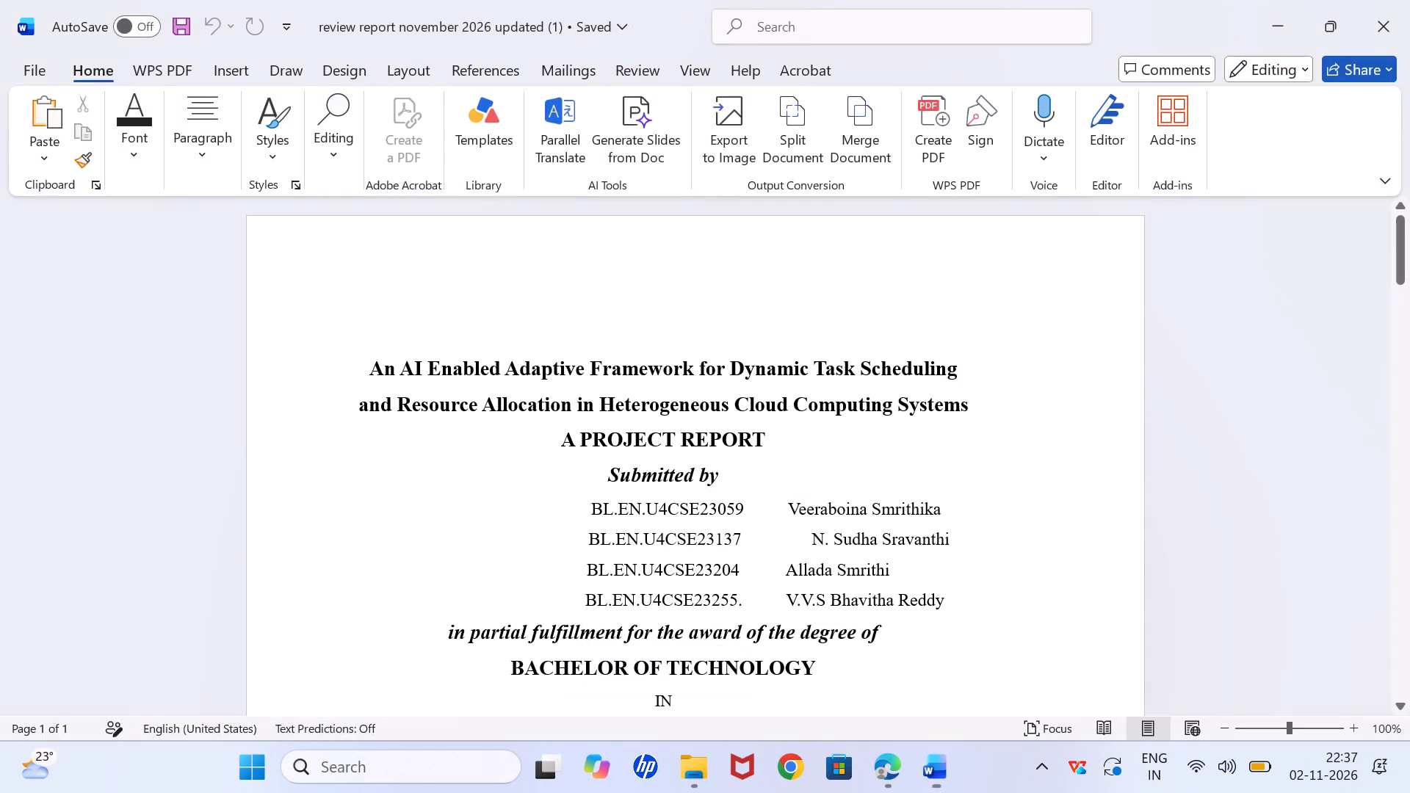
drag(810, 537, 799, 537)
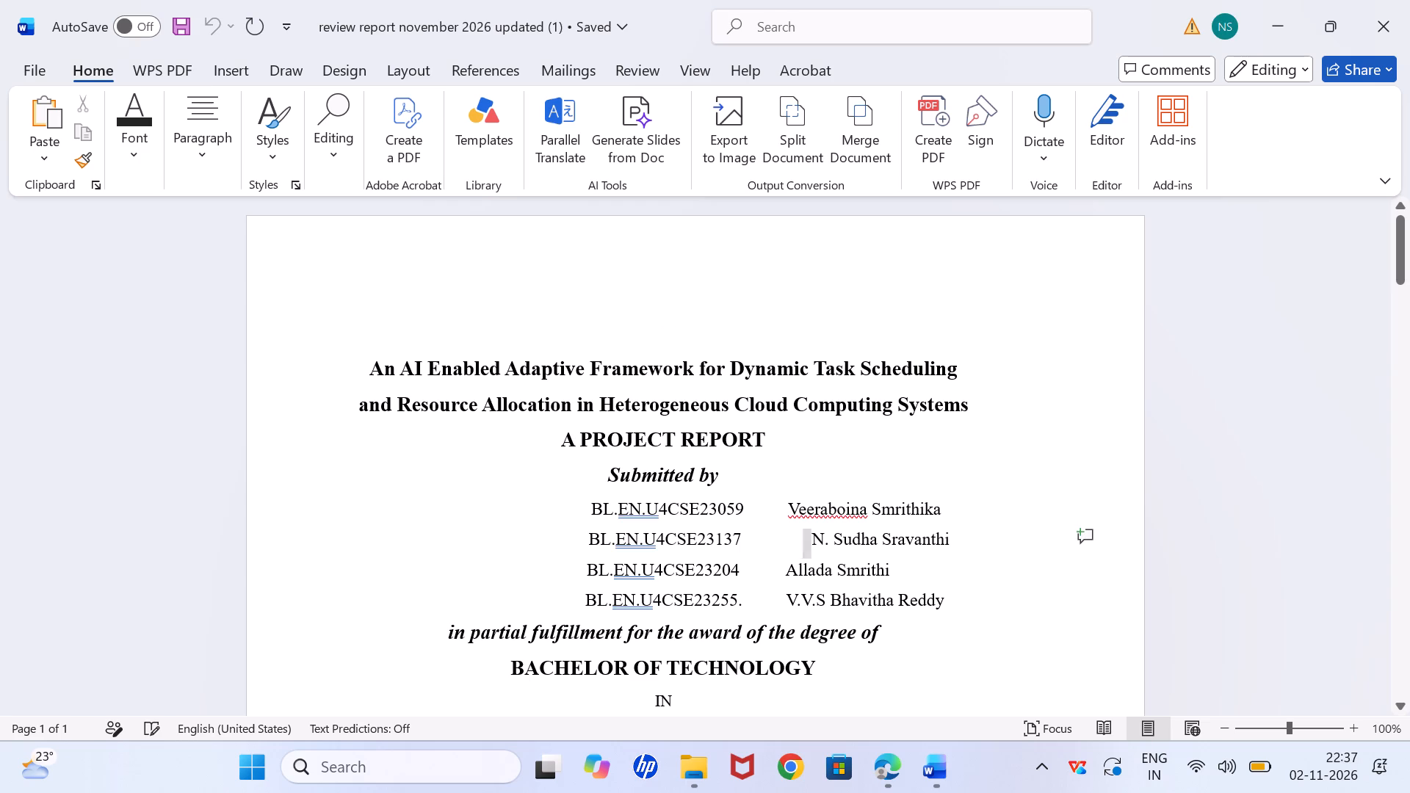
drag(799, 537, 788, 537)
key(BackSpace)
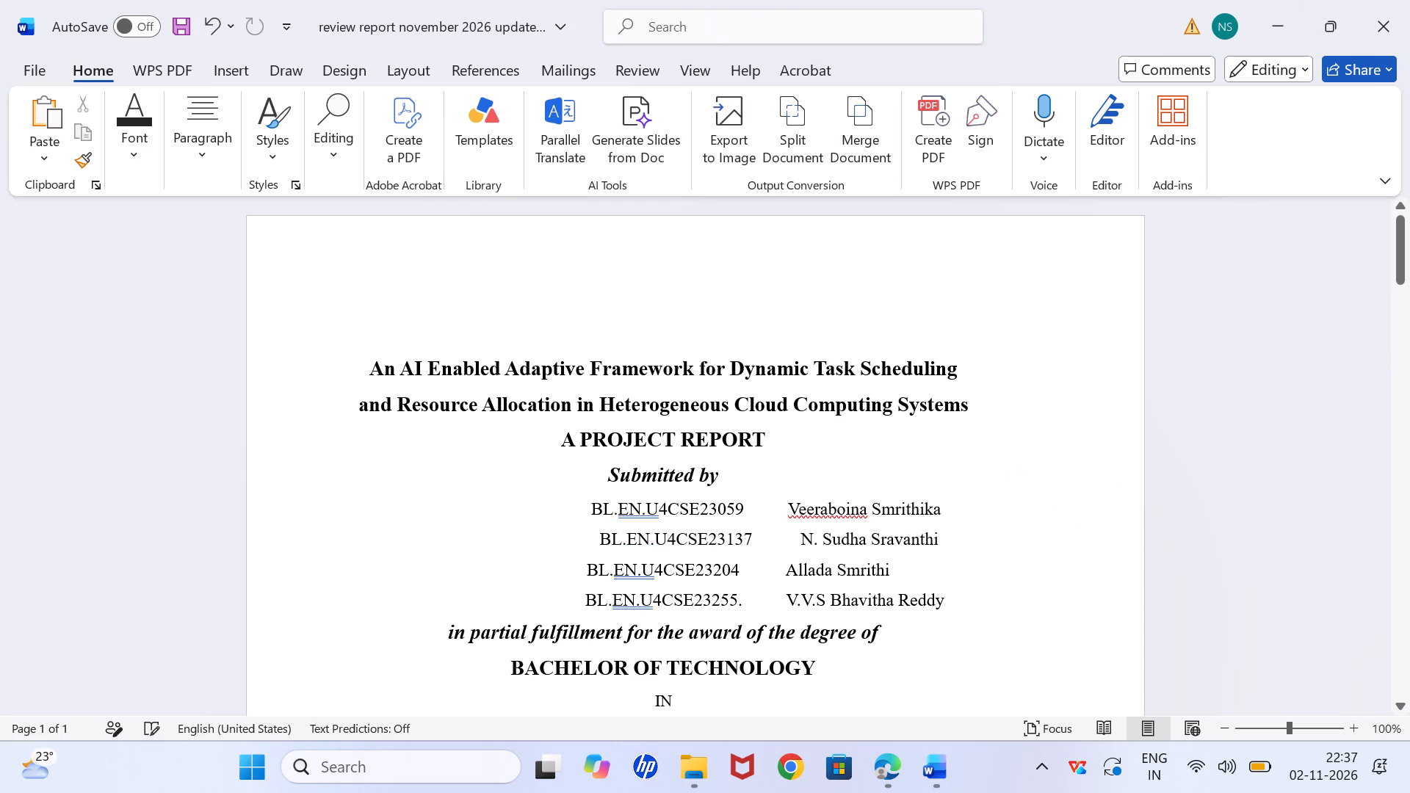
click(602, 540)
key(BackSpace)
key(BackSpace)
key(BackSpace)
key(BackSpace)
key(BackSpace)
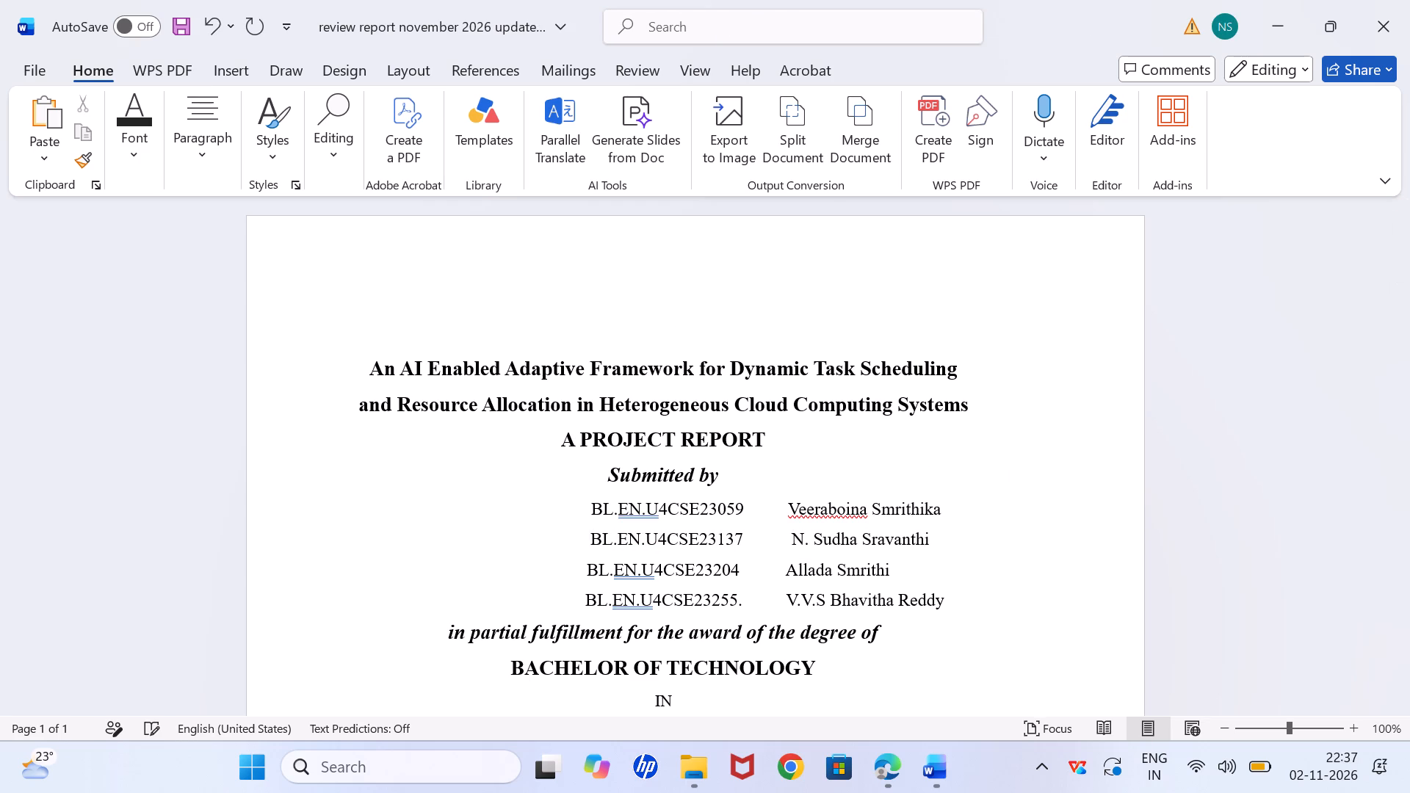
key(BackSpace)
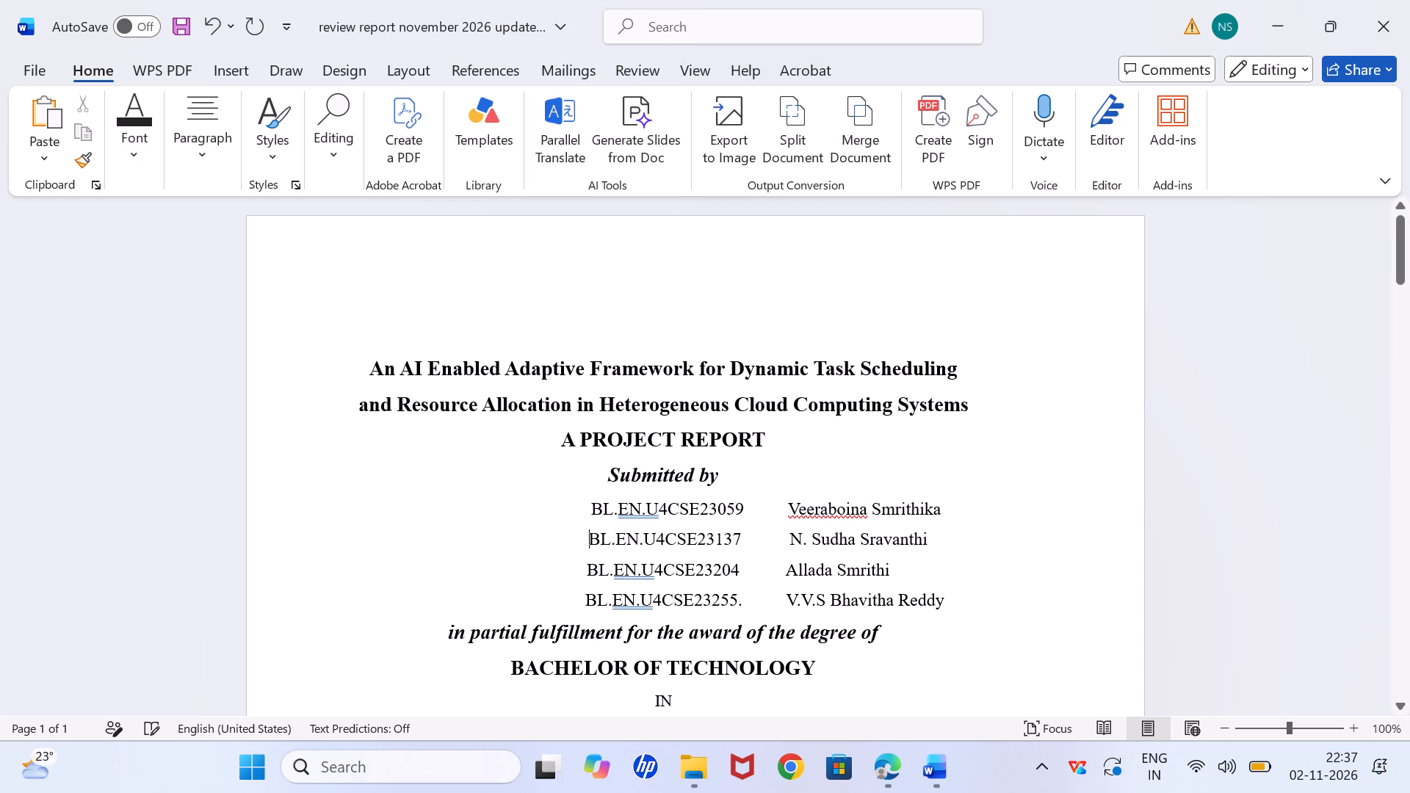
Save the report document.
key(ctrl+s)
key(ctrl+s)
key(ctrl+s)
key(ctrl+s)
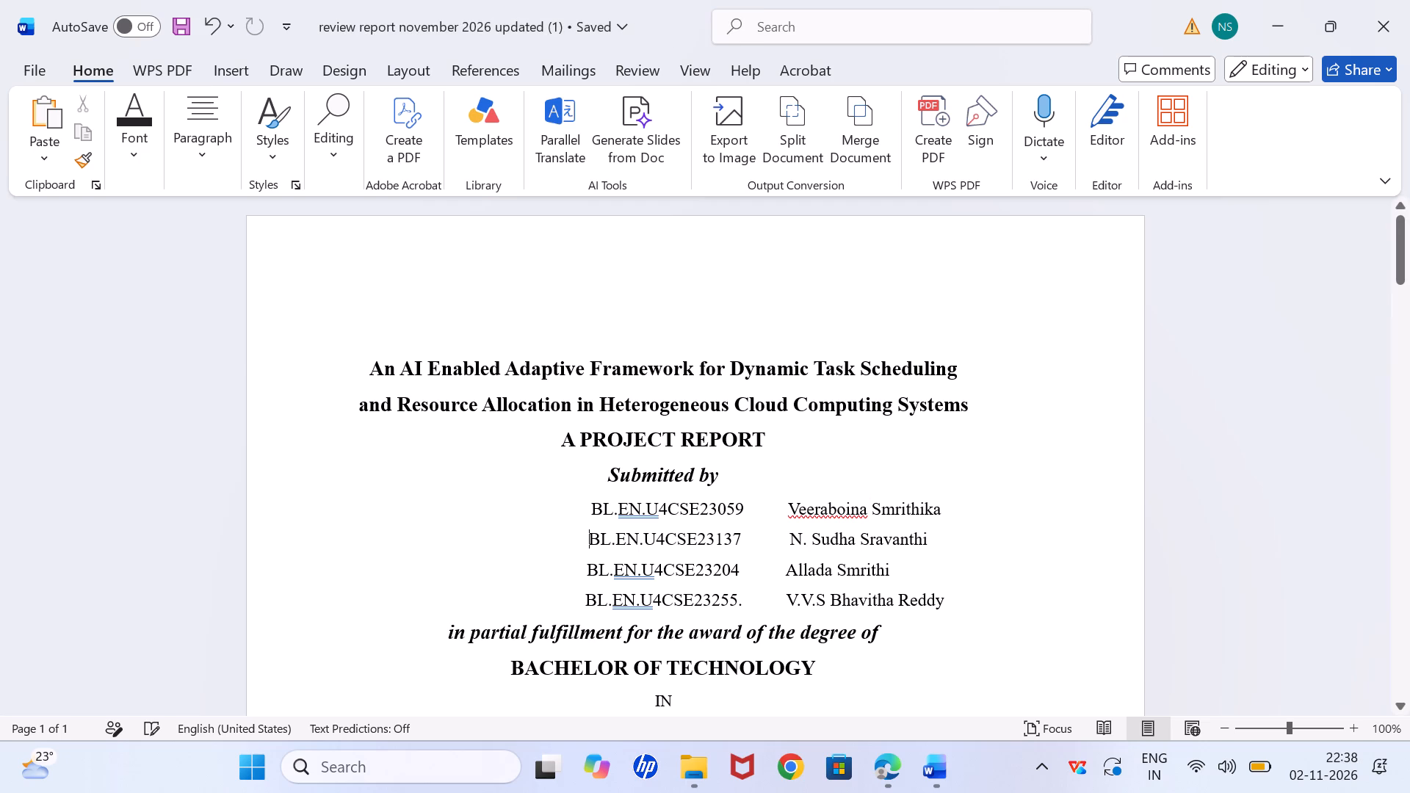
Review the rest of the cover page and the table of contents through to the References entry.
scroll(907, 574, down, 1)
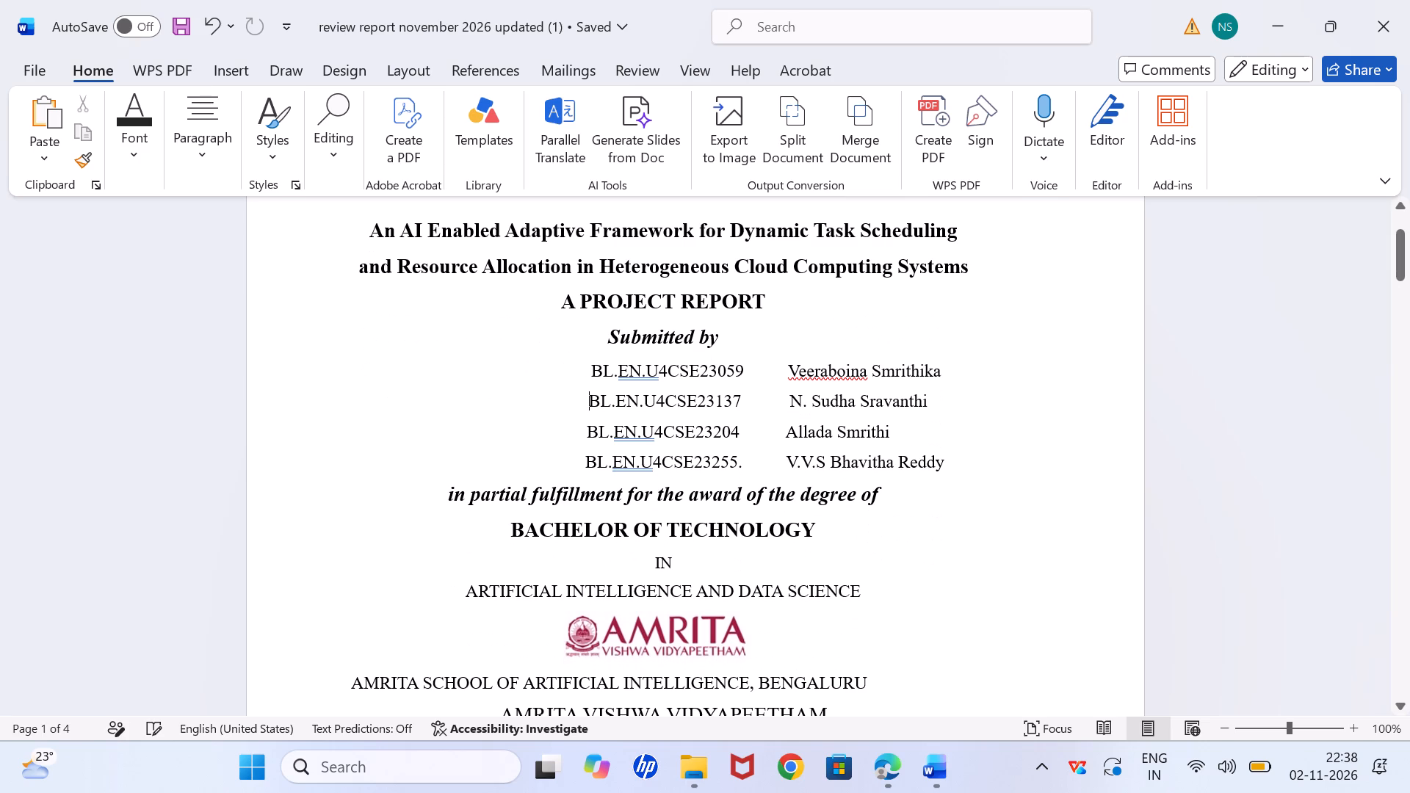
scroll(907, 574, down, 3)
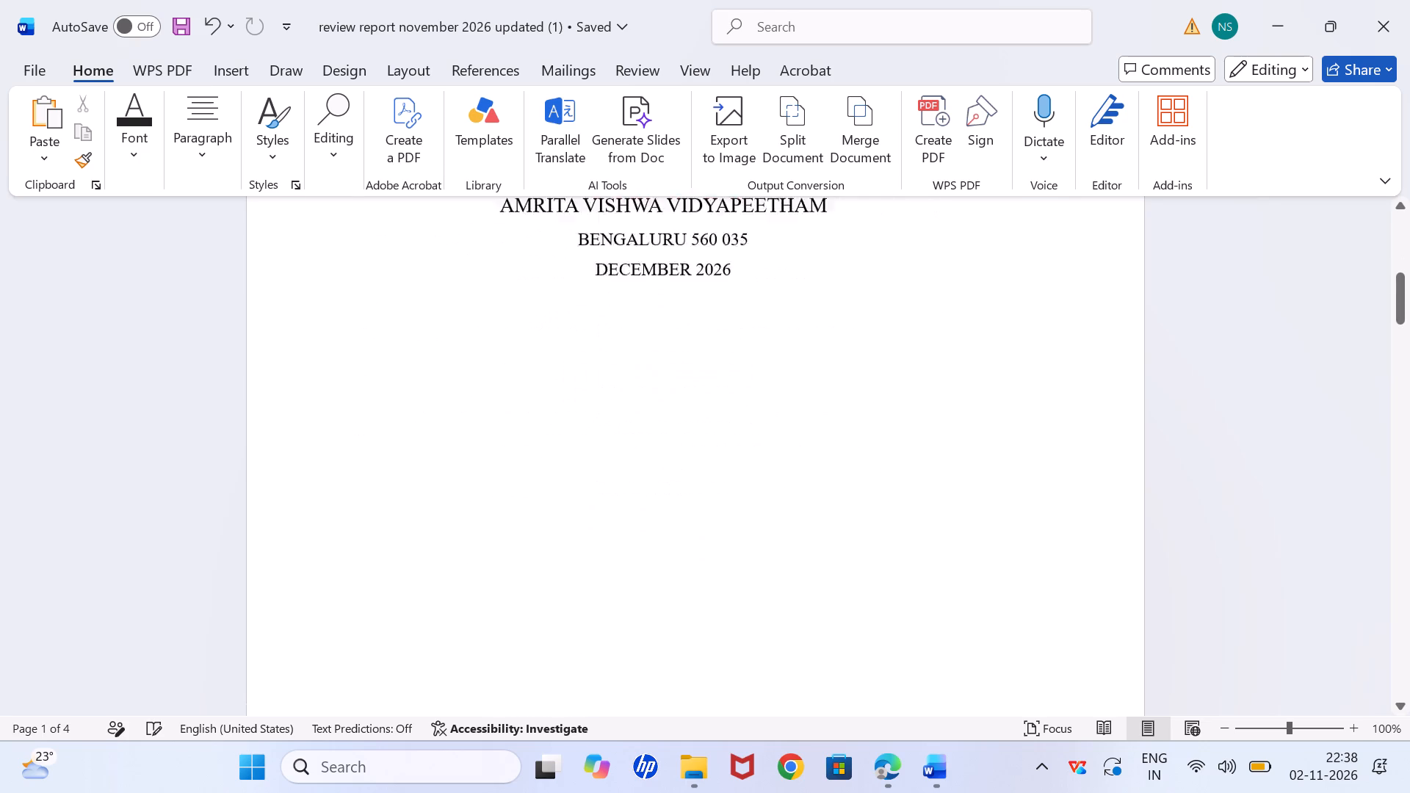
scroll(907, 574, down, 1)
scroll(907, 574, up, 3)
scroll(907, 574, down, 4)
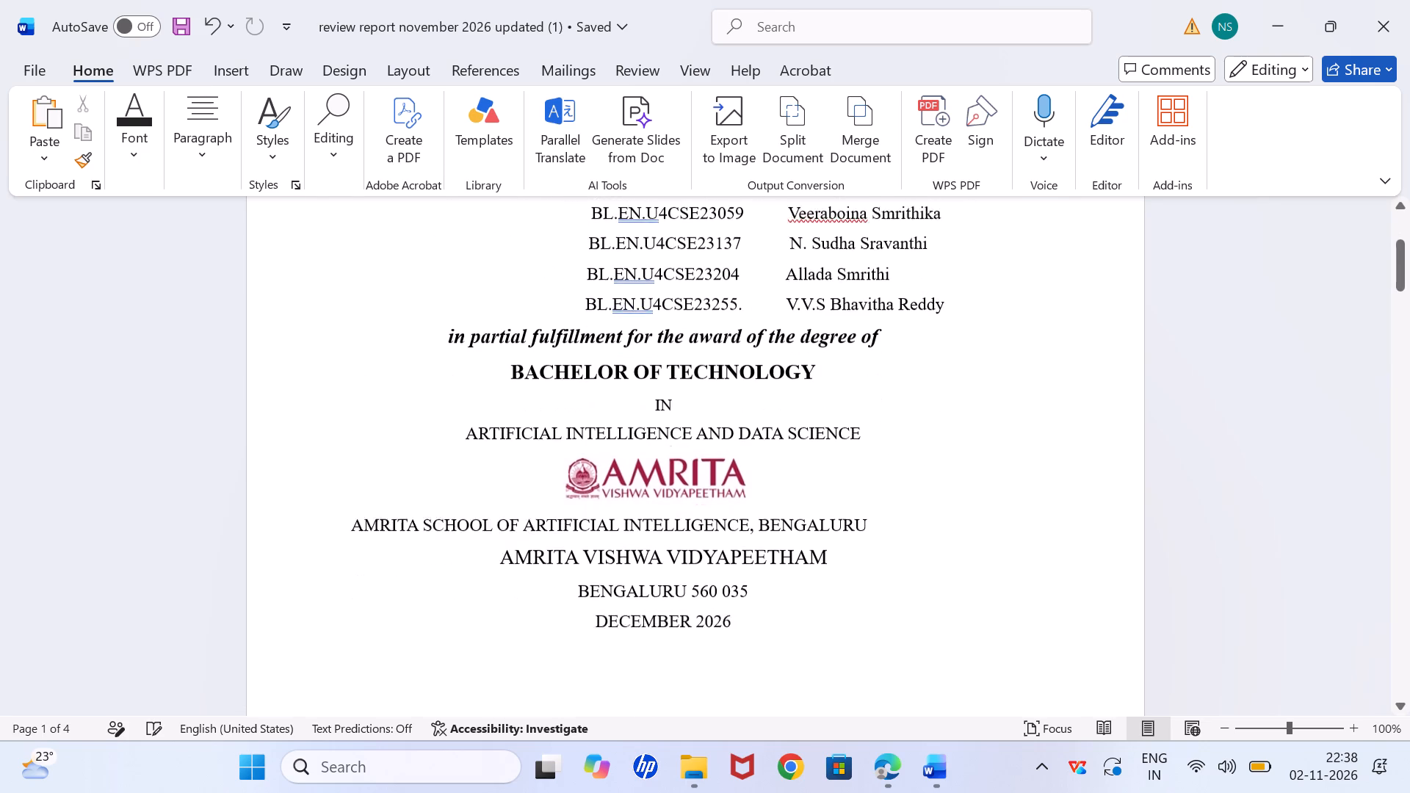
scroll(907, 574, down, 16)
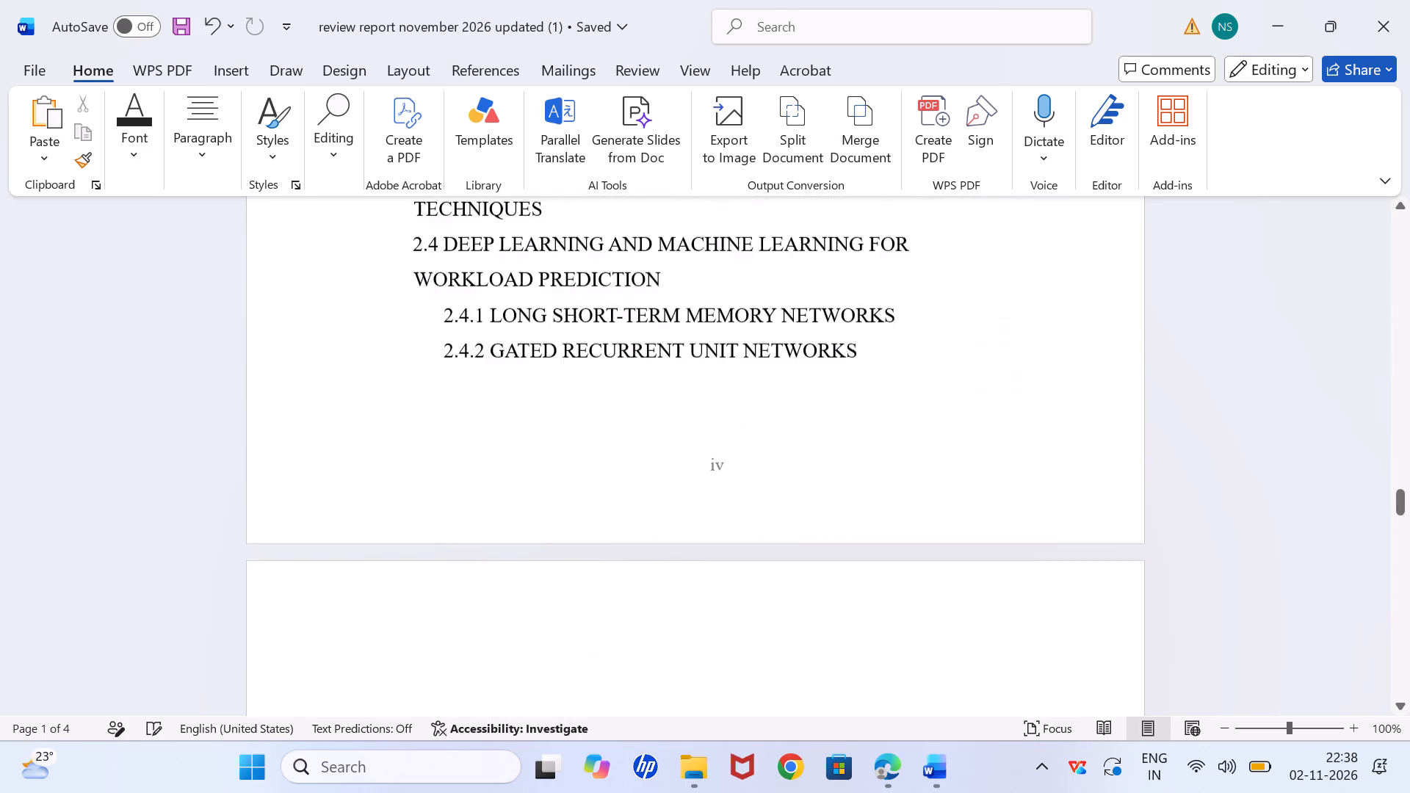
scroll(907, 574, down, 12)
scroll(907, 574, up, 1)
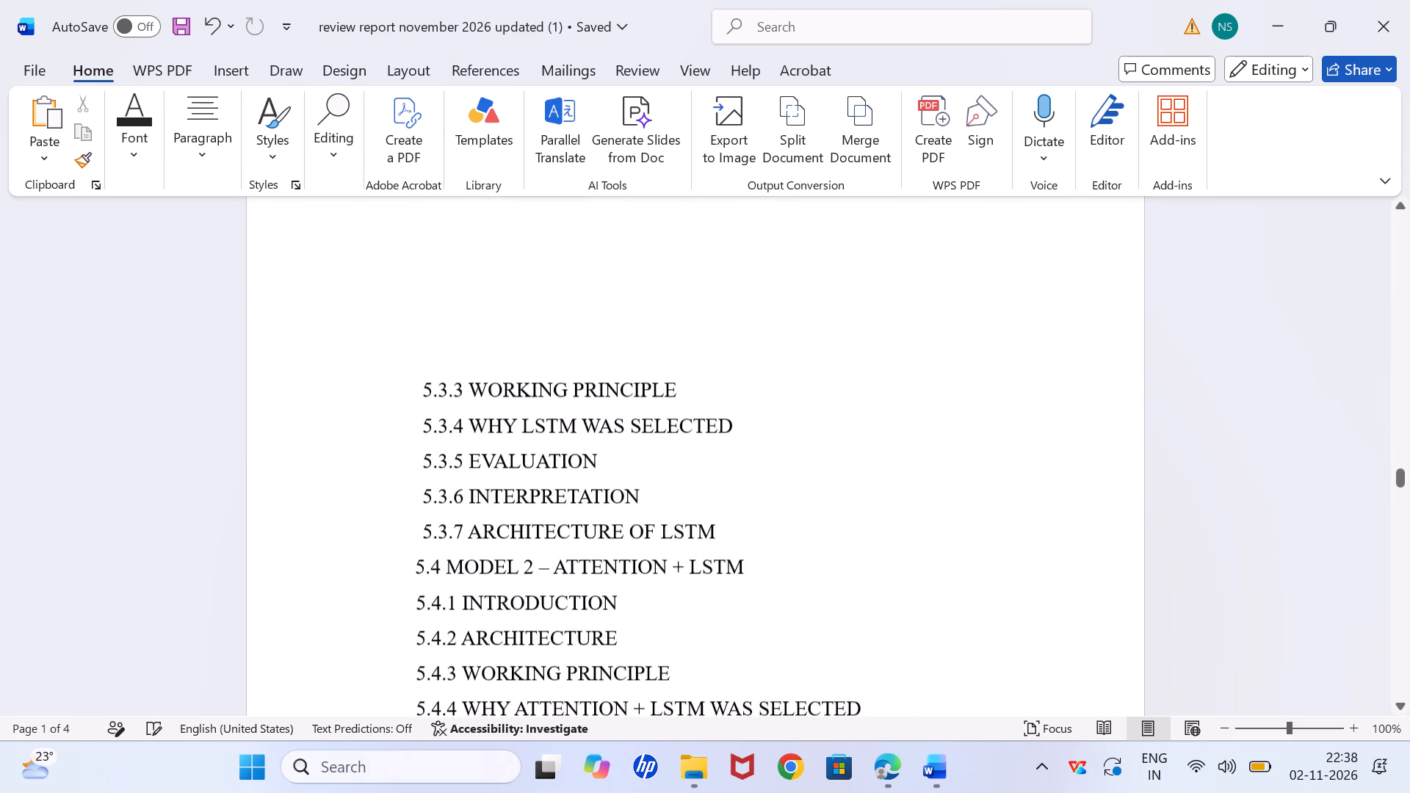
scroll(907, 574, up, 1)
scroll(907, 574, down, 6)
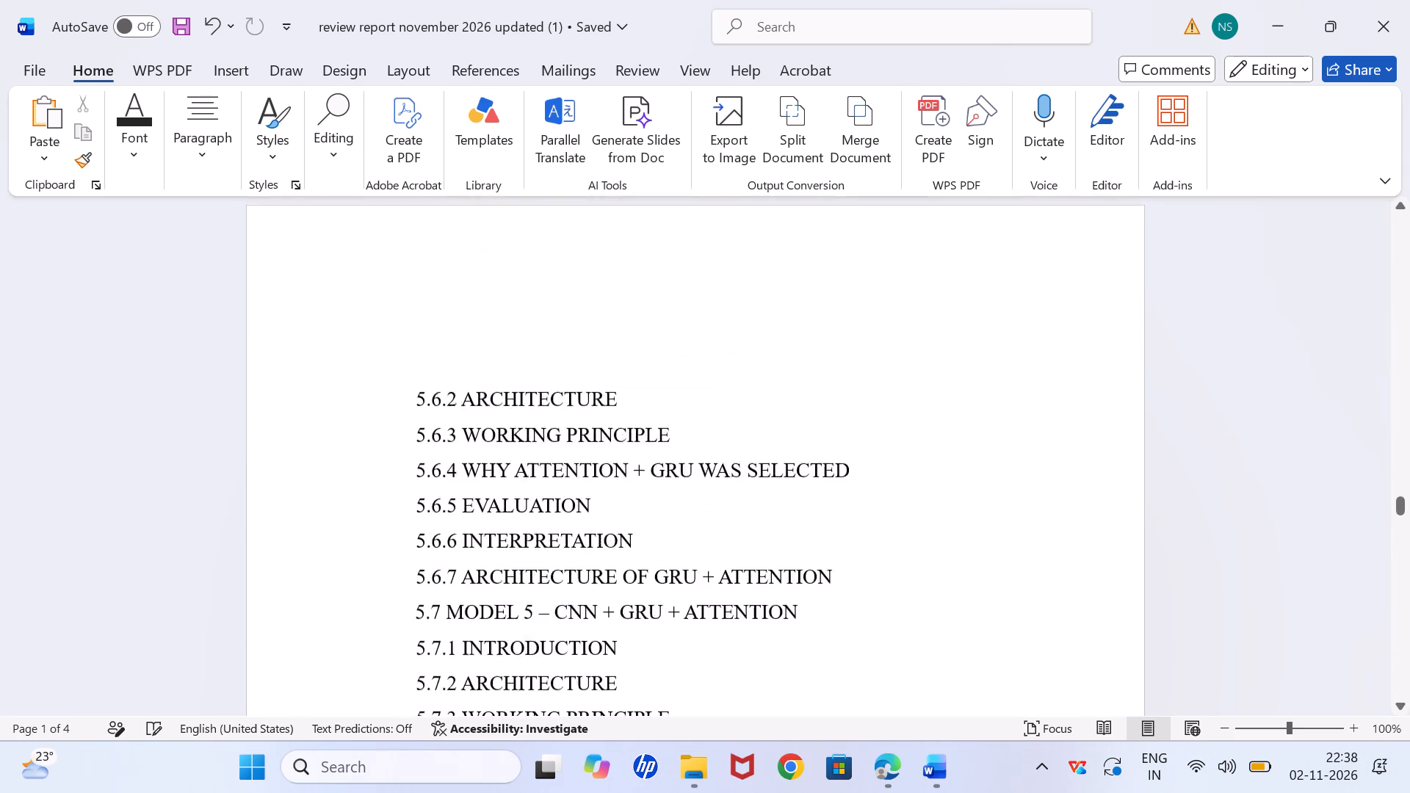
scroll(907, 574, down, 7)
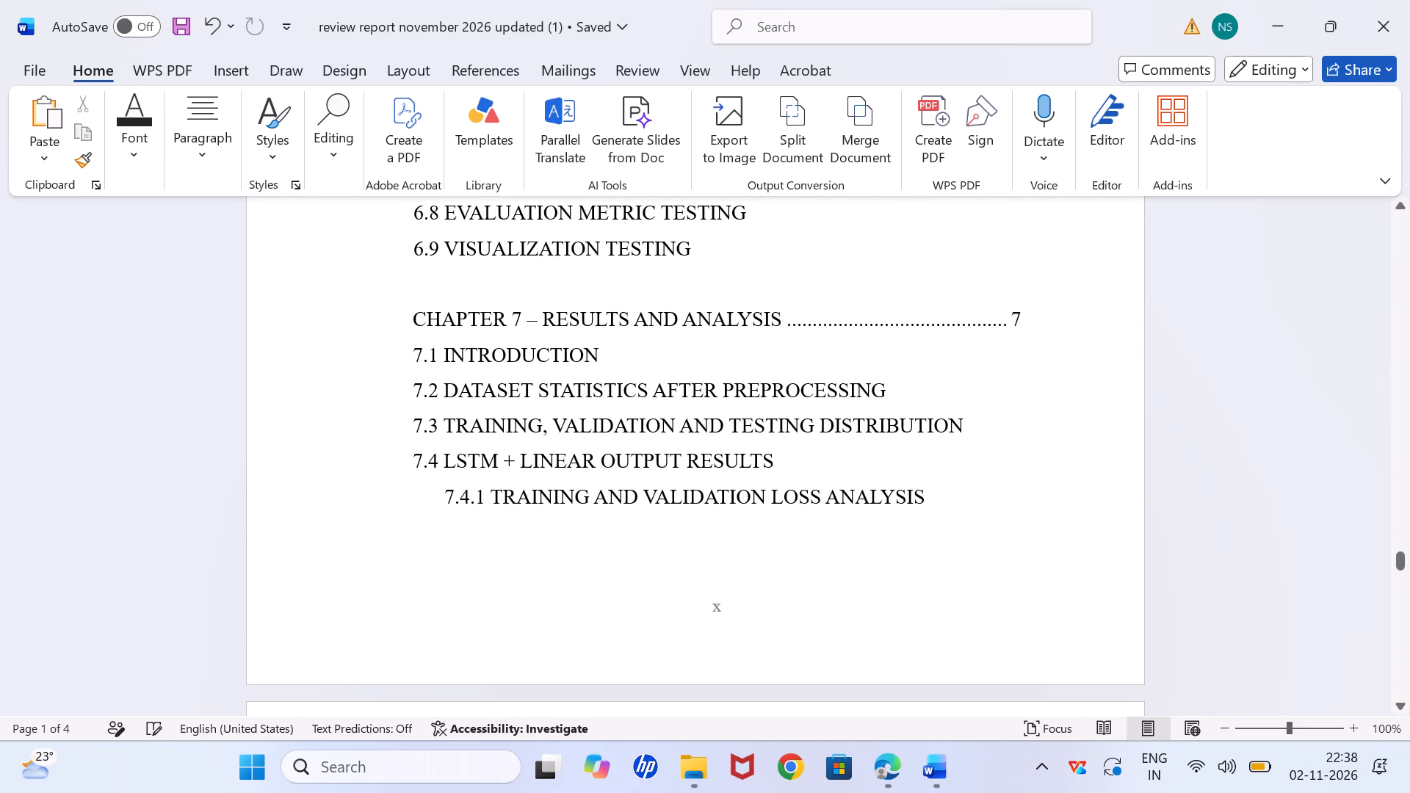
scroll(907, 574, down, 4)
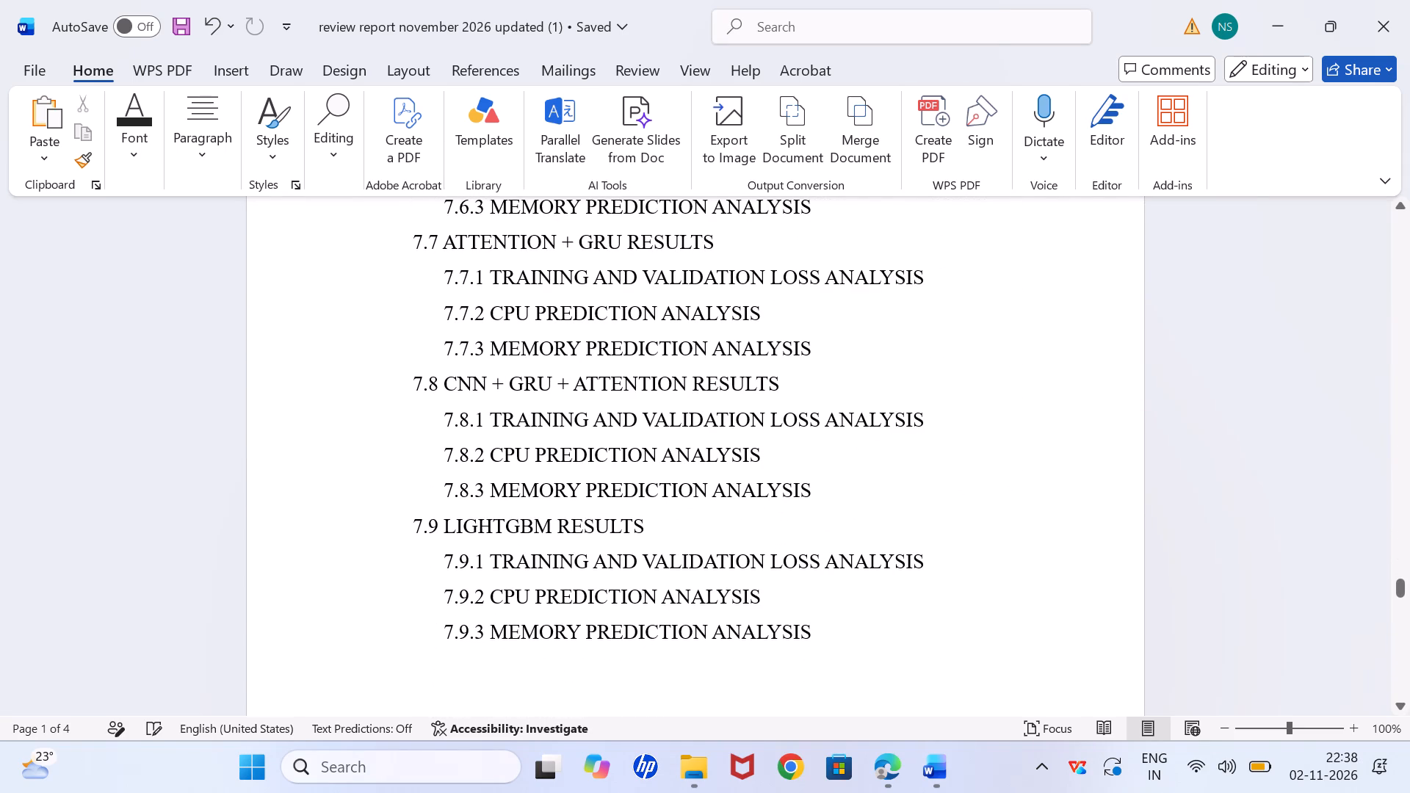
scroll(907, 574, up, 4)
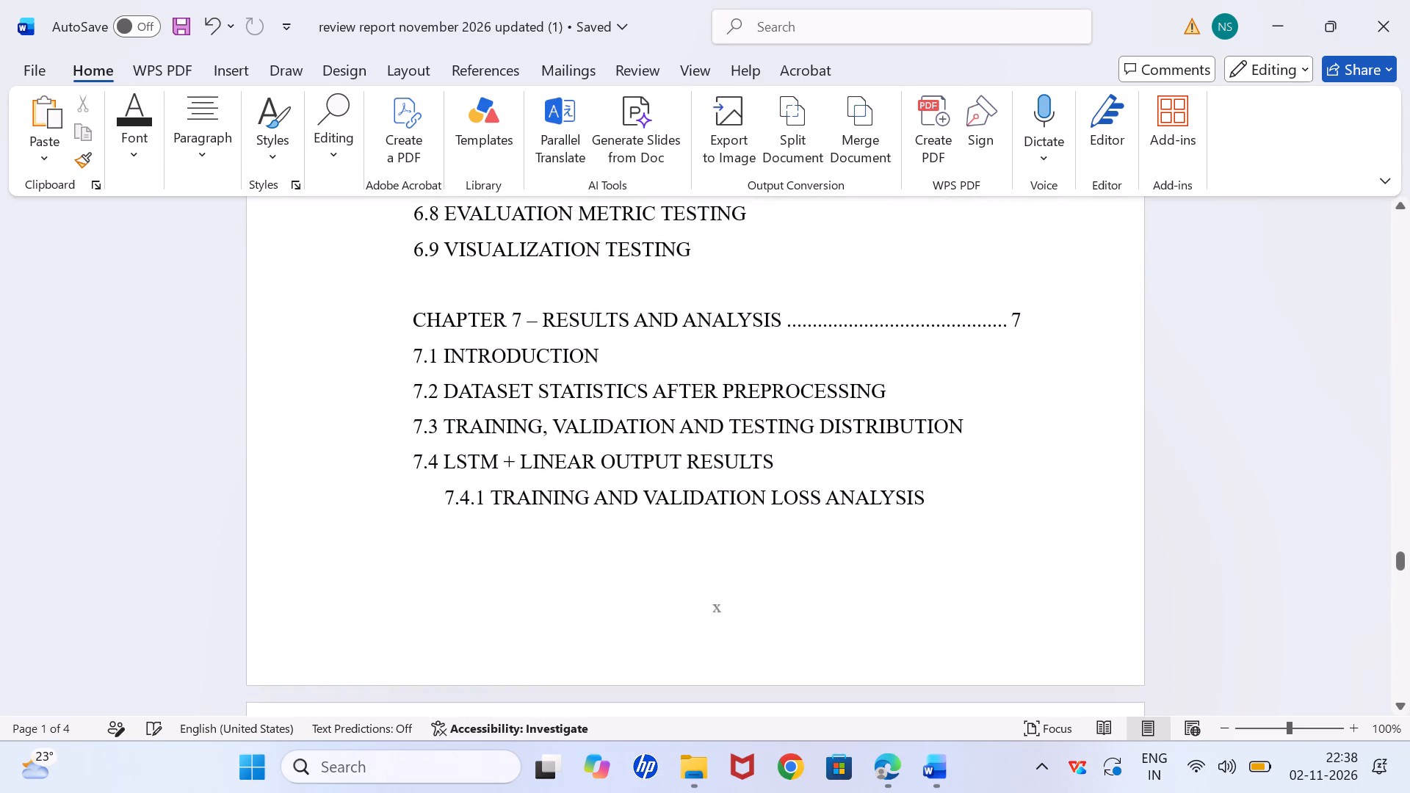
scroll(907, 574, down, 7)
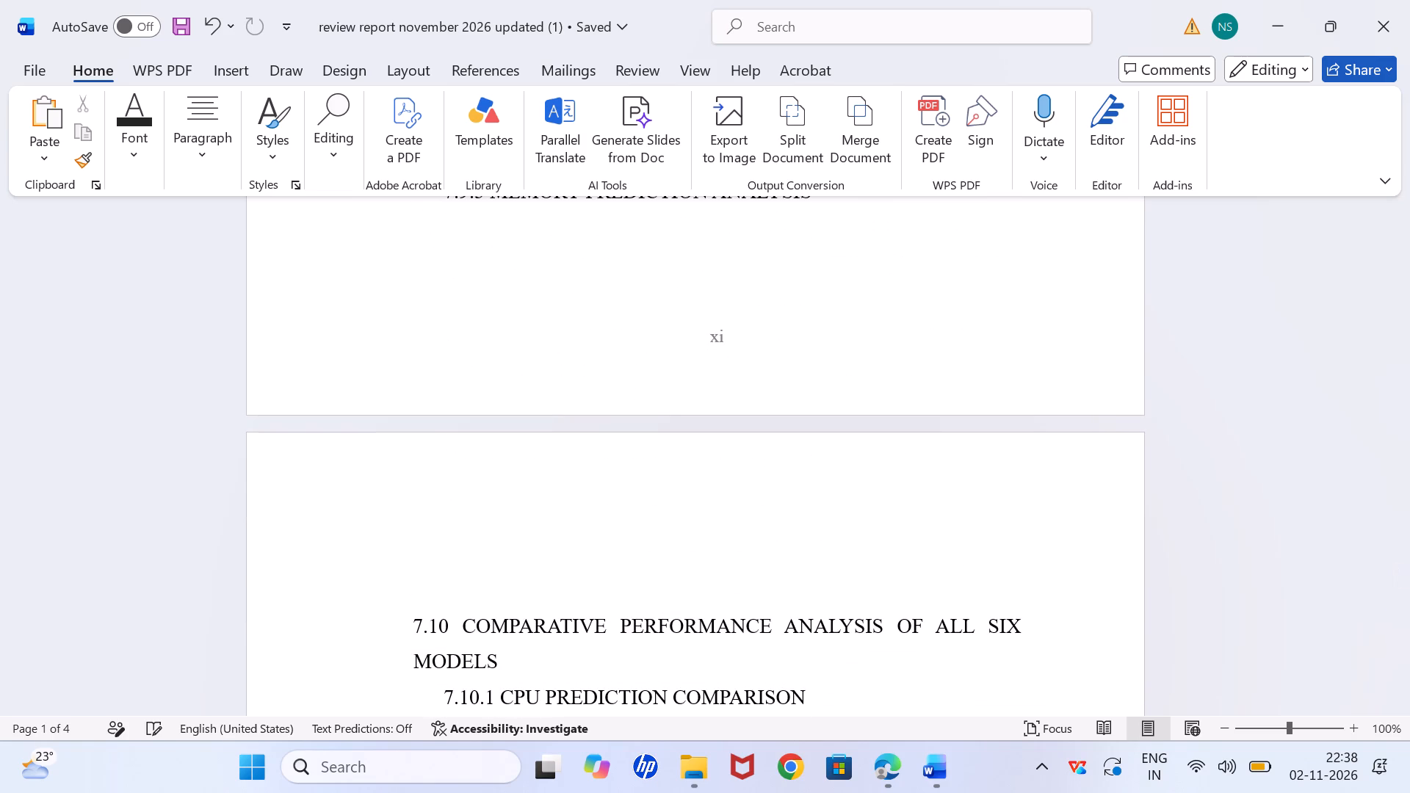
scroll(789, 504, down, 2)
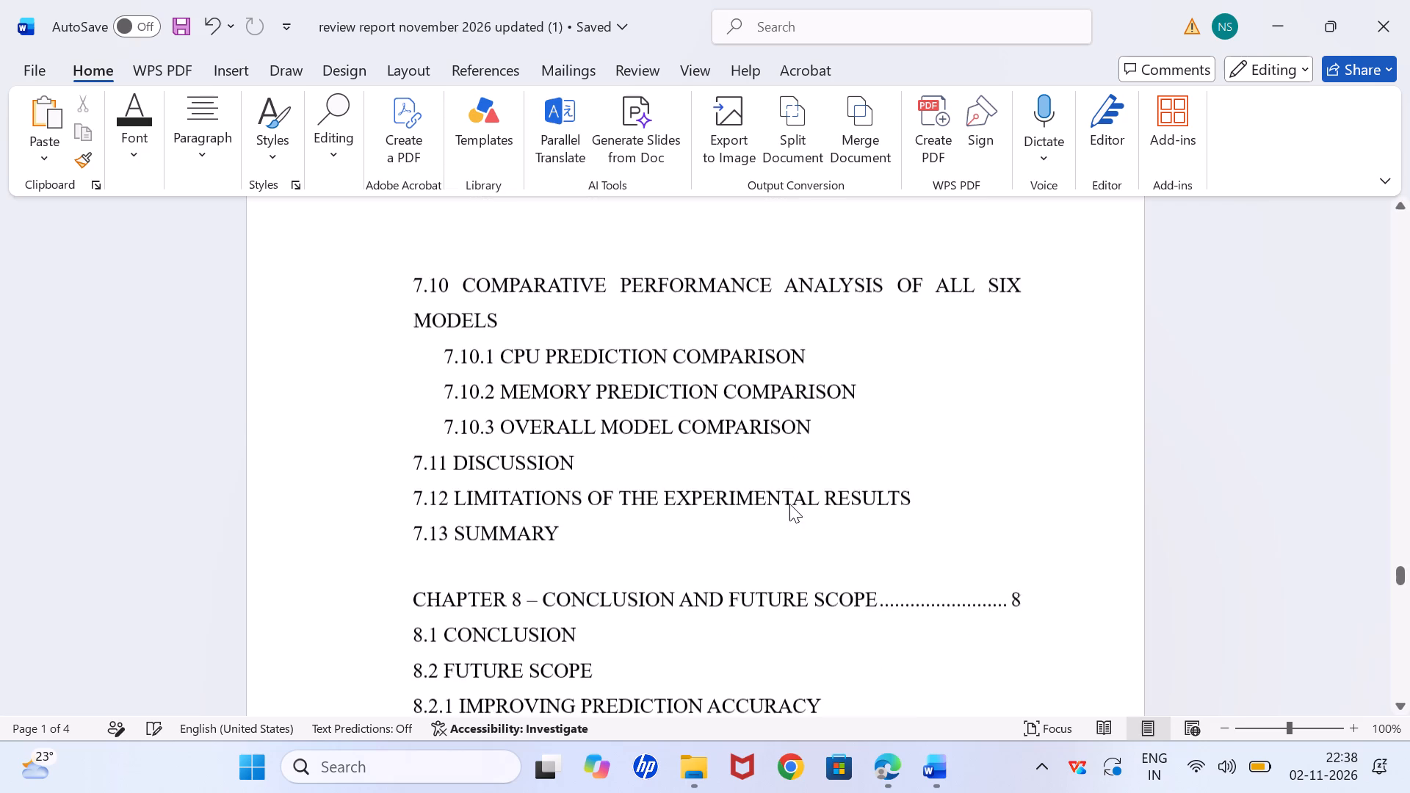
scroll(789, 504, down, 5)
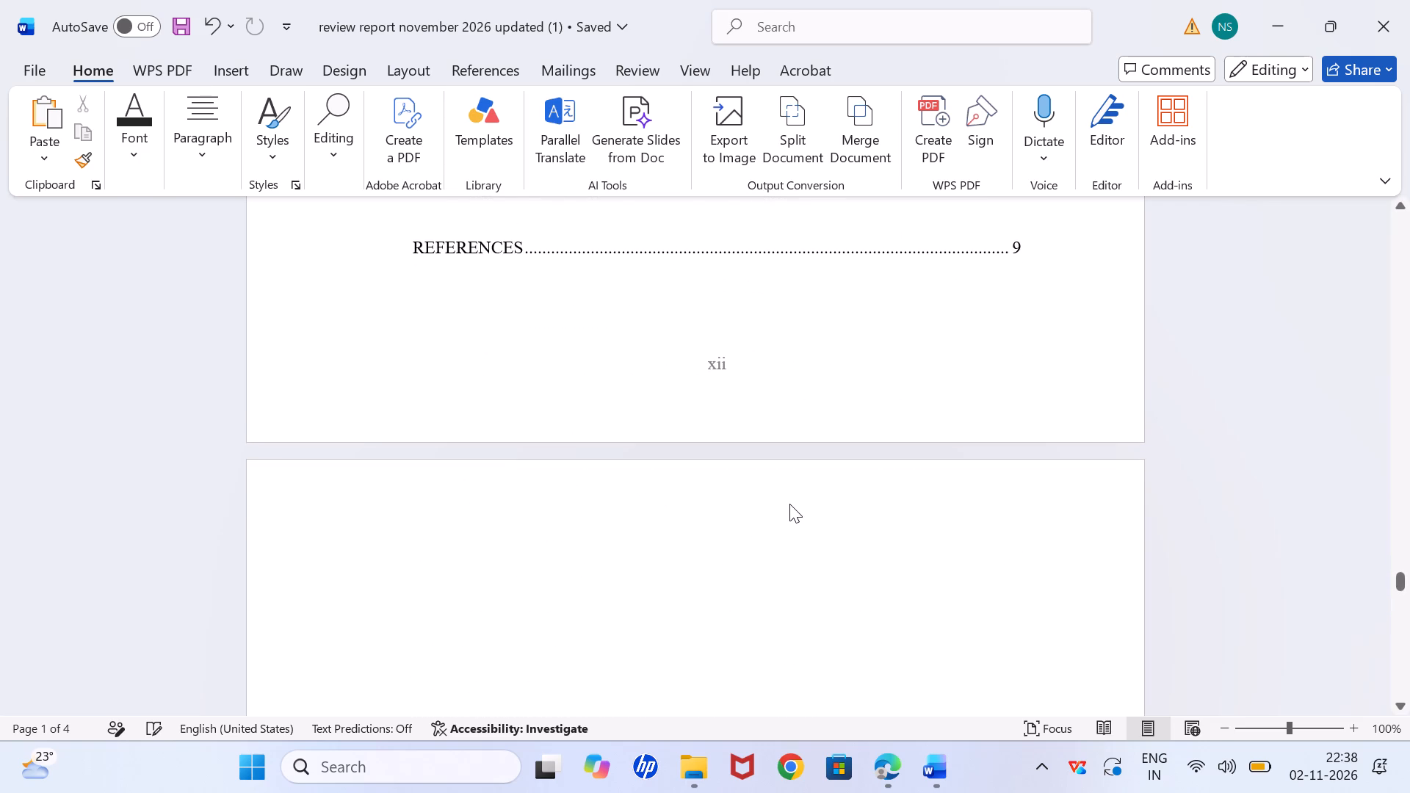
Examine the layout and spacing of the List of Figures and List of Tables pages.
scroll(789, 504, down, 2)
scroll(789, 504, up, 2)
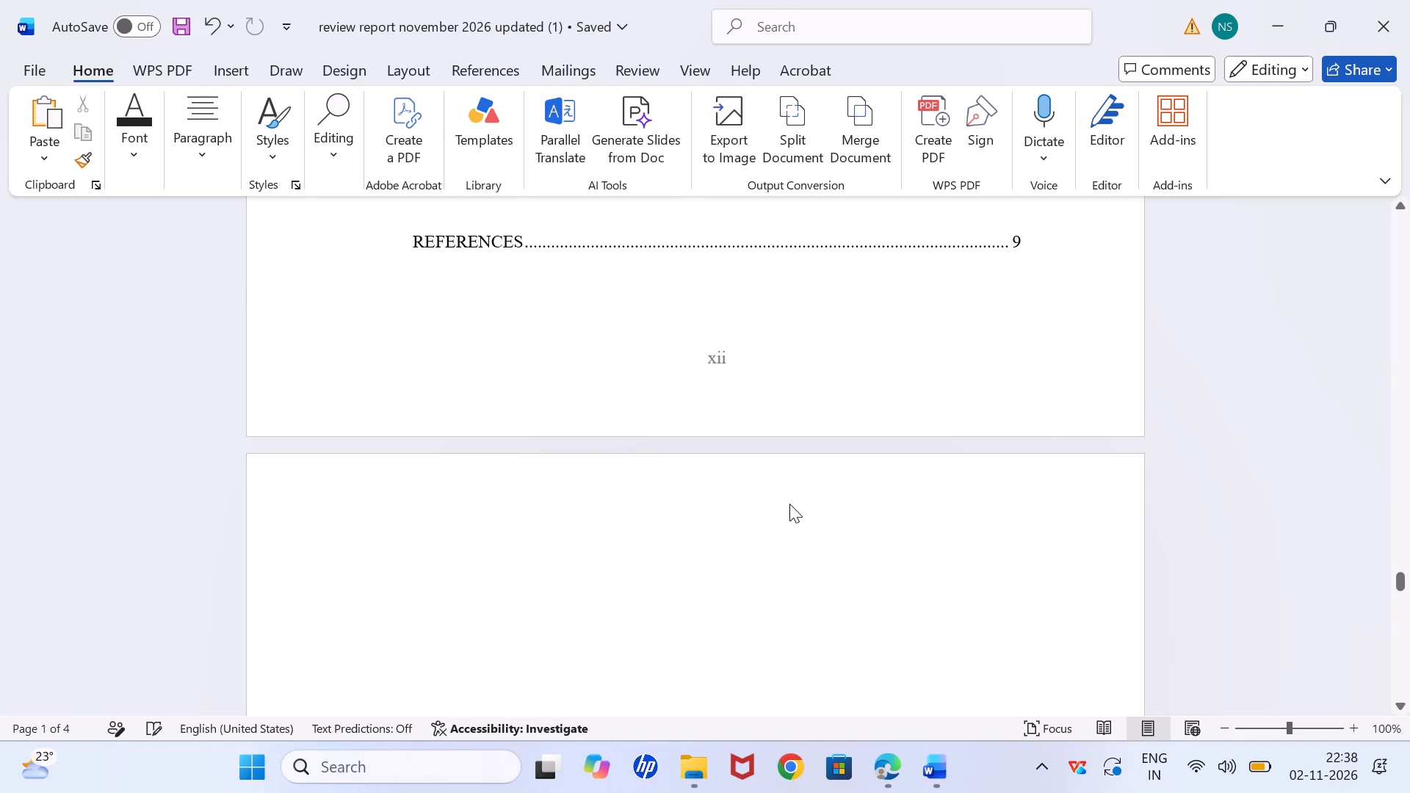
scroll(789, 504, down, 5)
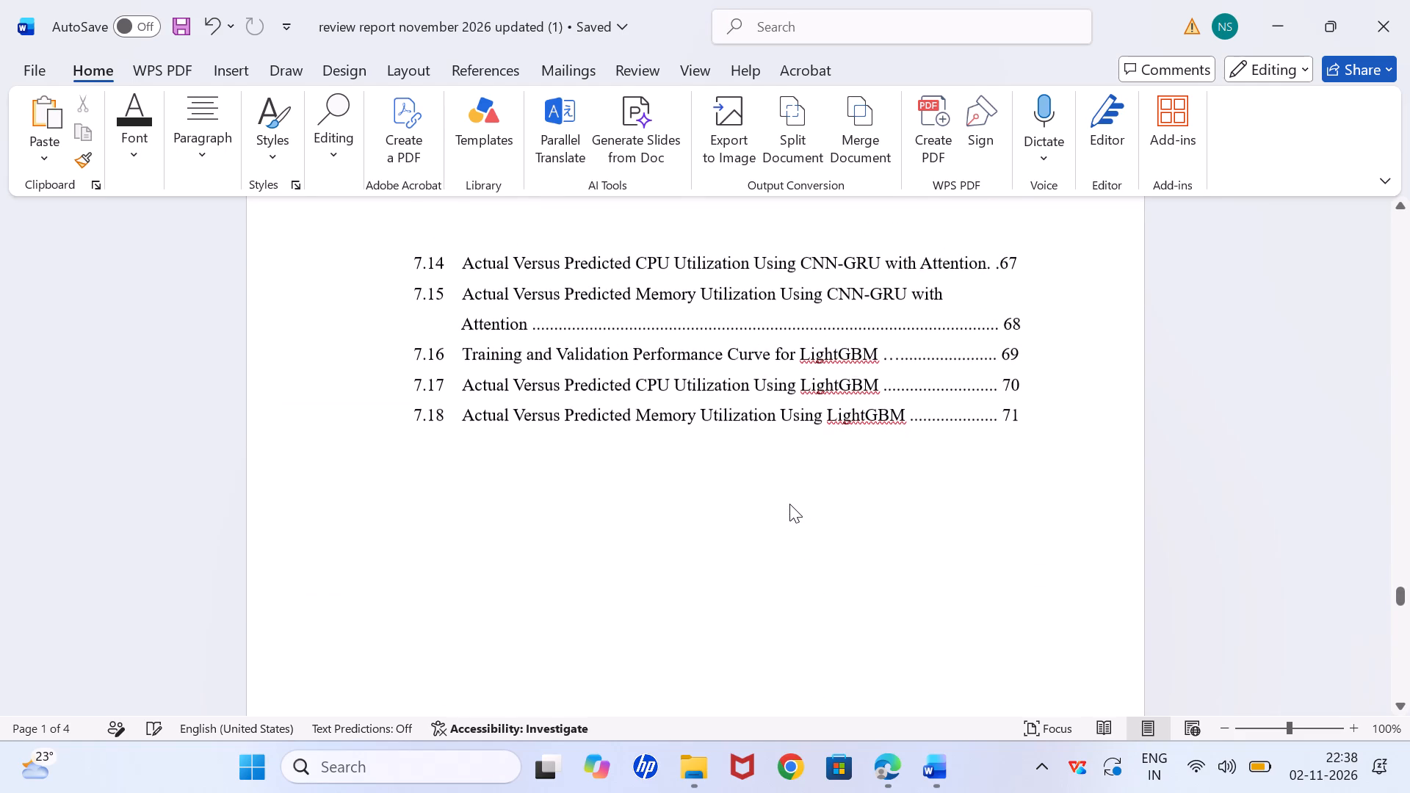
scroll(789, 504, down, 1)
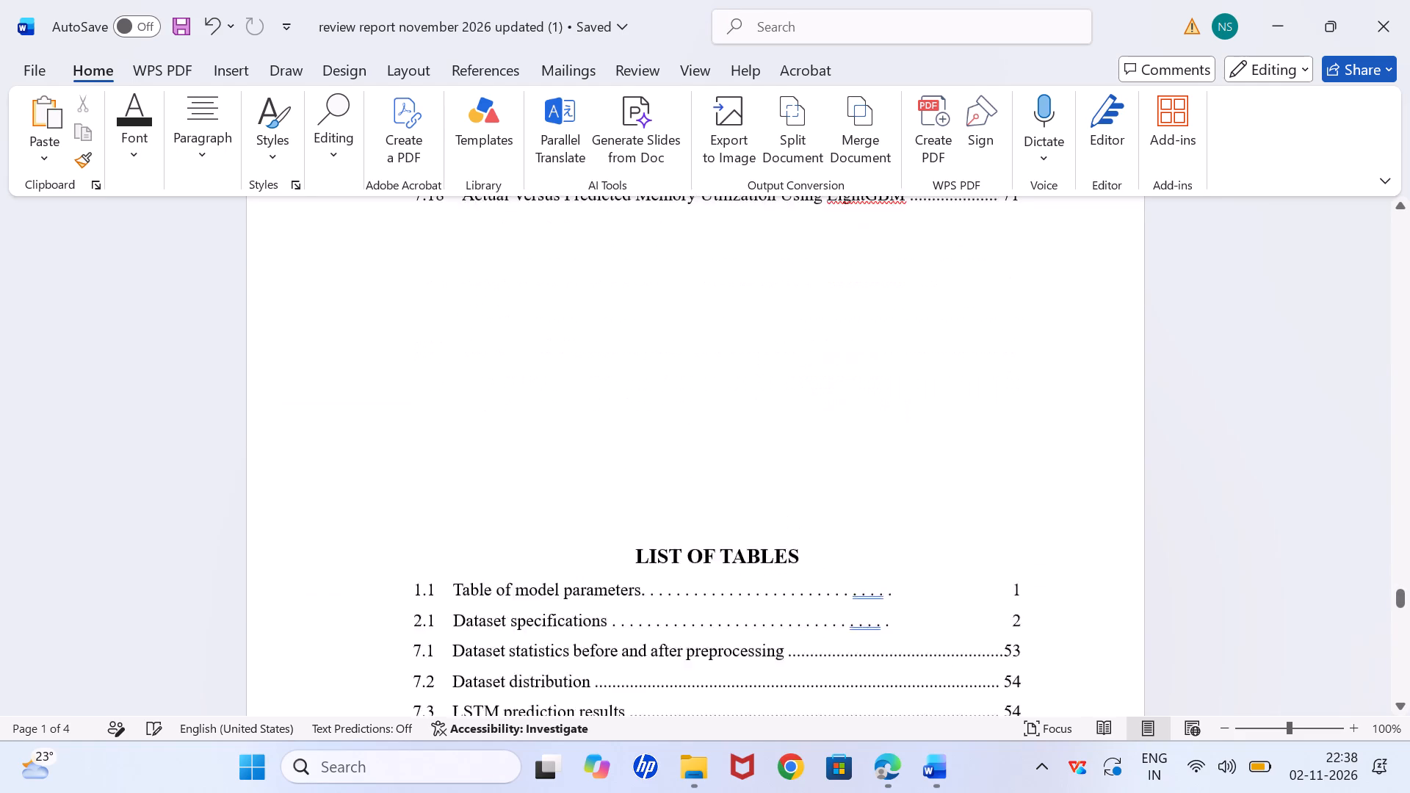
scroll(789, 504, down, 6)
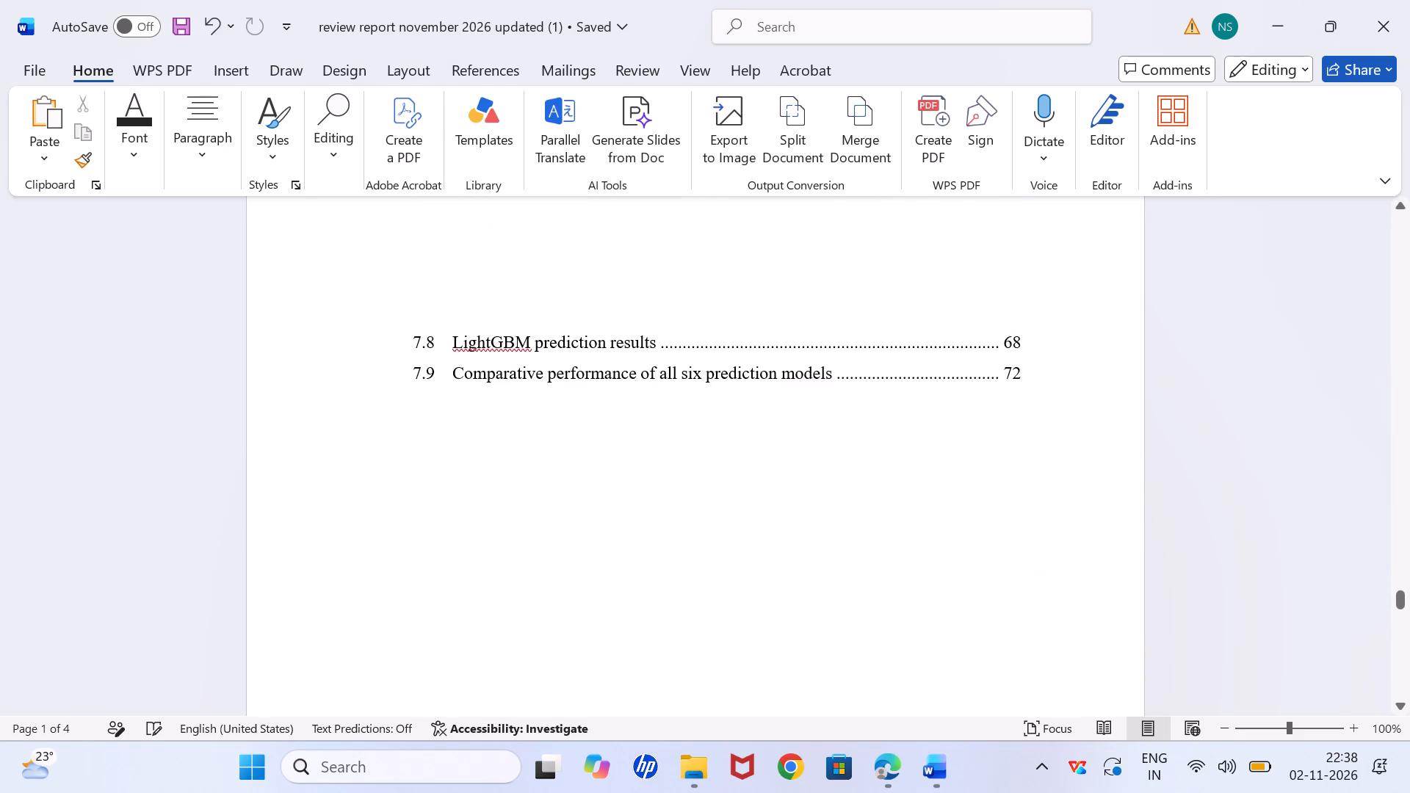
scroll(789, 504, up, 6)
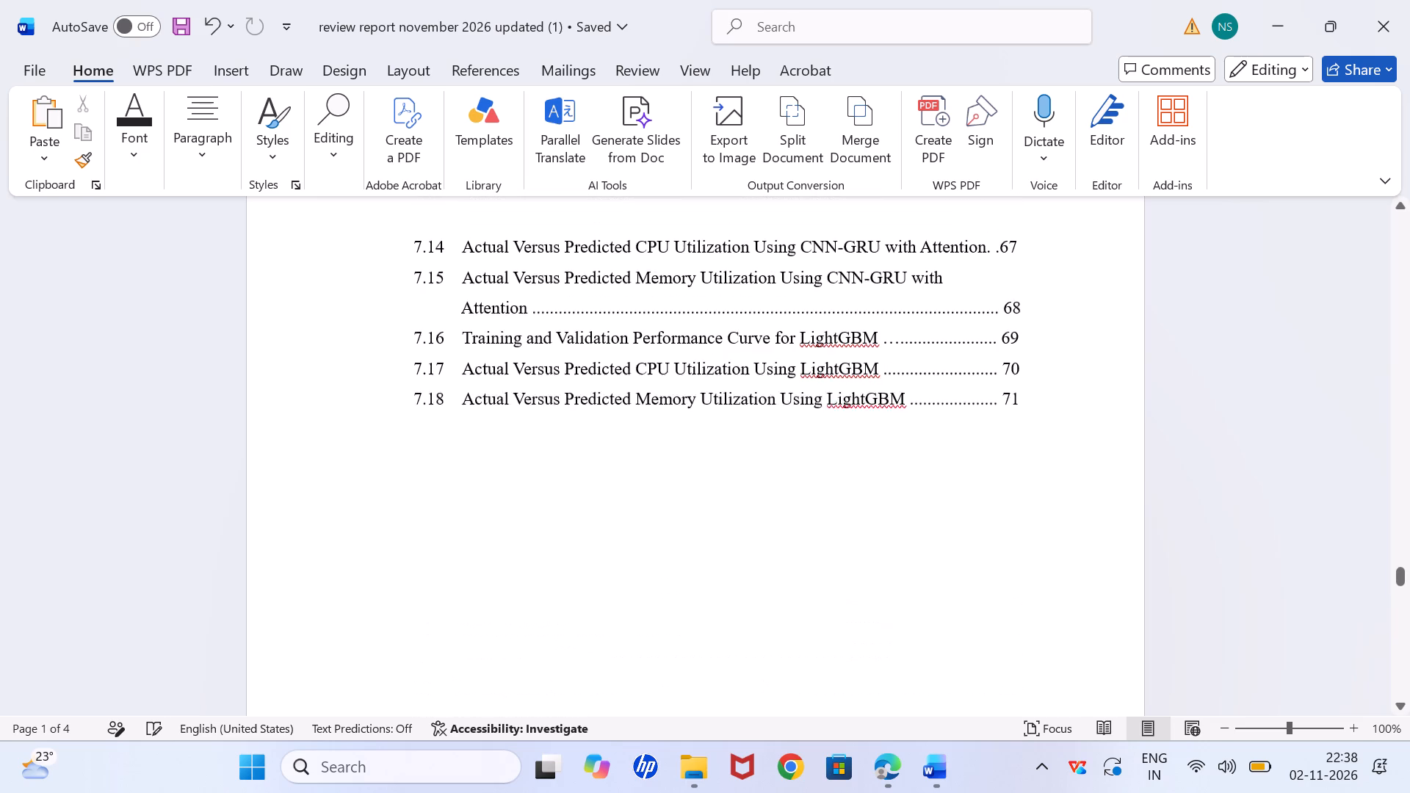
scroll(789, 504, up, 1)
scroll(789, 504, down, 3)
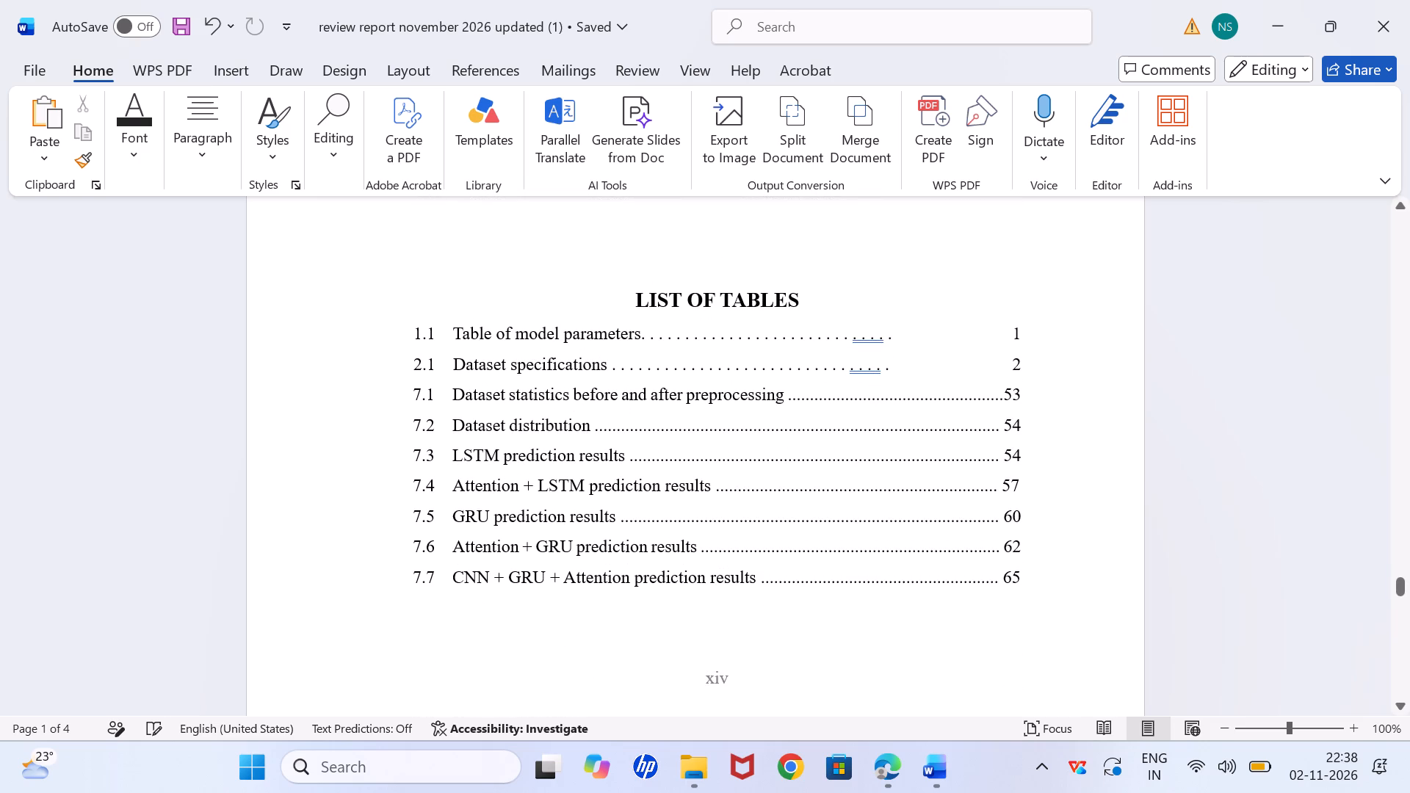
scroll(735, 382, up, 9)
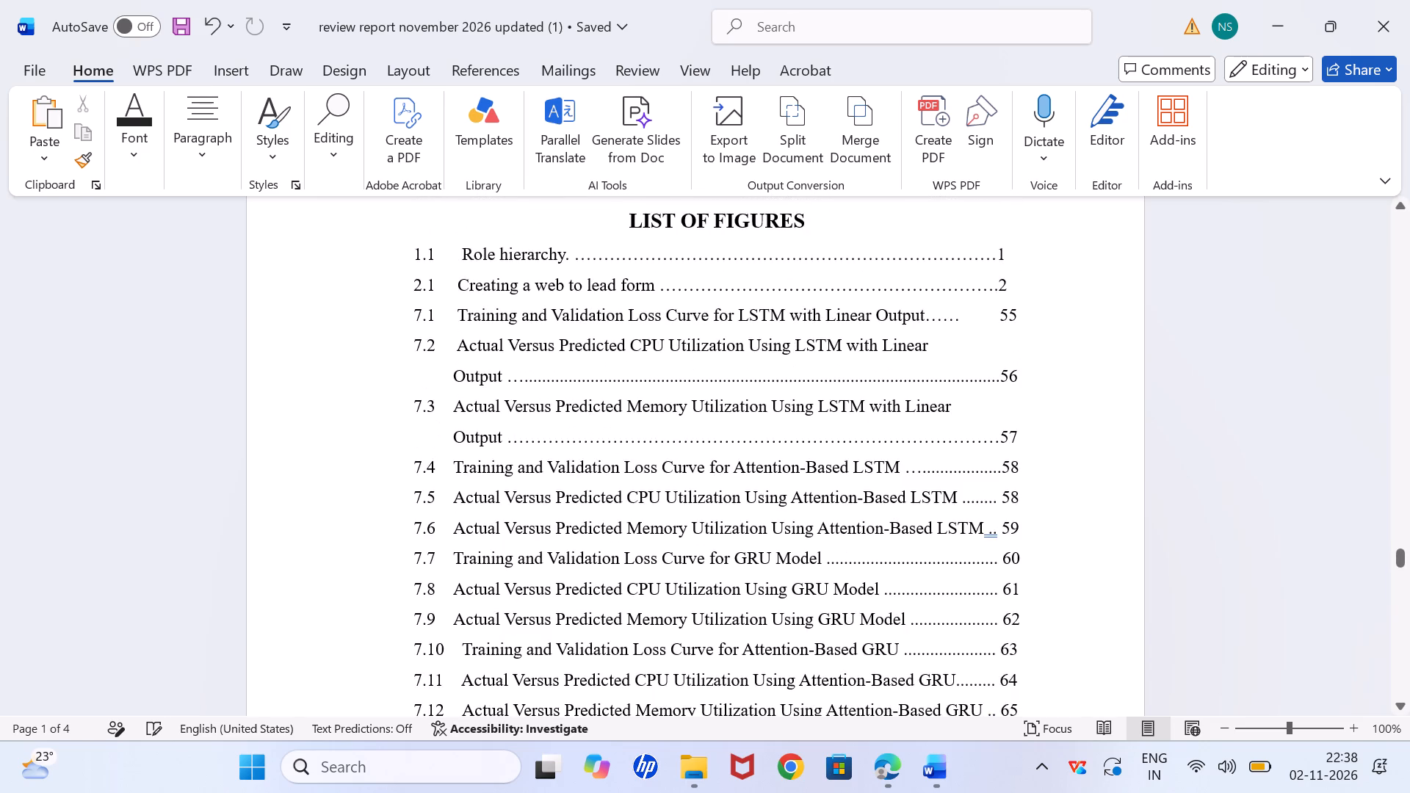
Delete the block of empty lines above the LIST OF FIGURES heading.
scroll(735, 382, up, 5)
scroll(735, 382, down, 6)
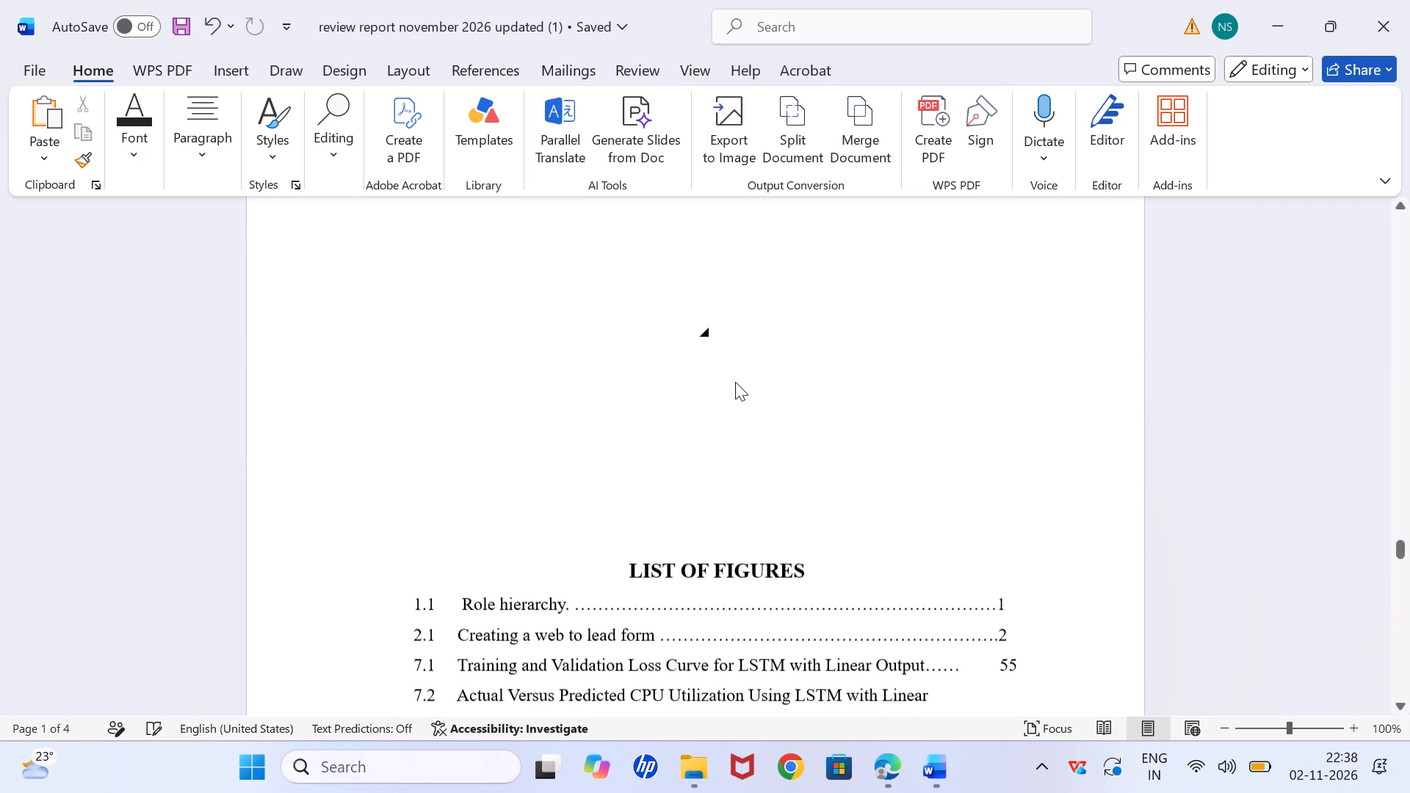
scroll(735, 382, down, 1)
click(668, 421)
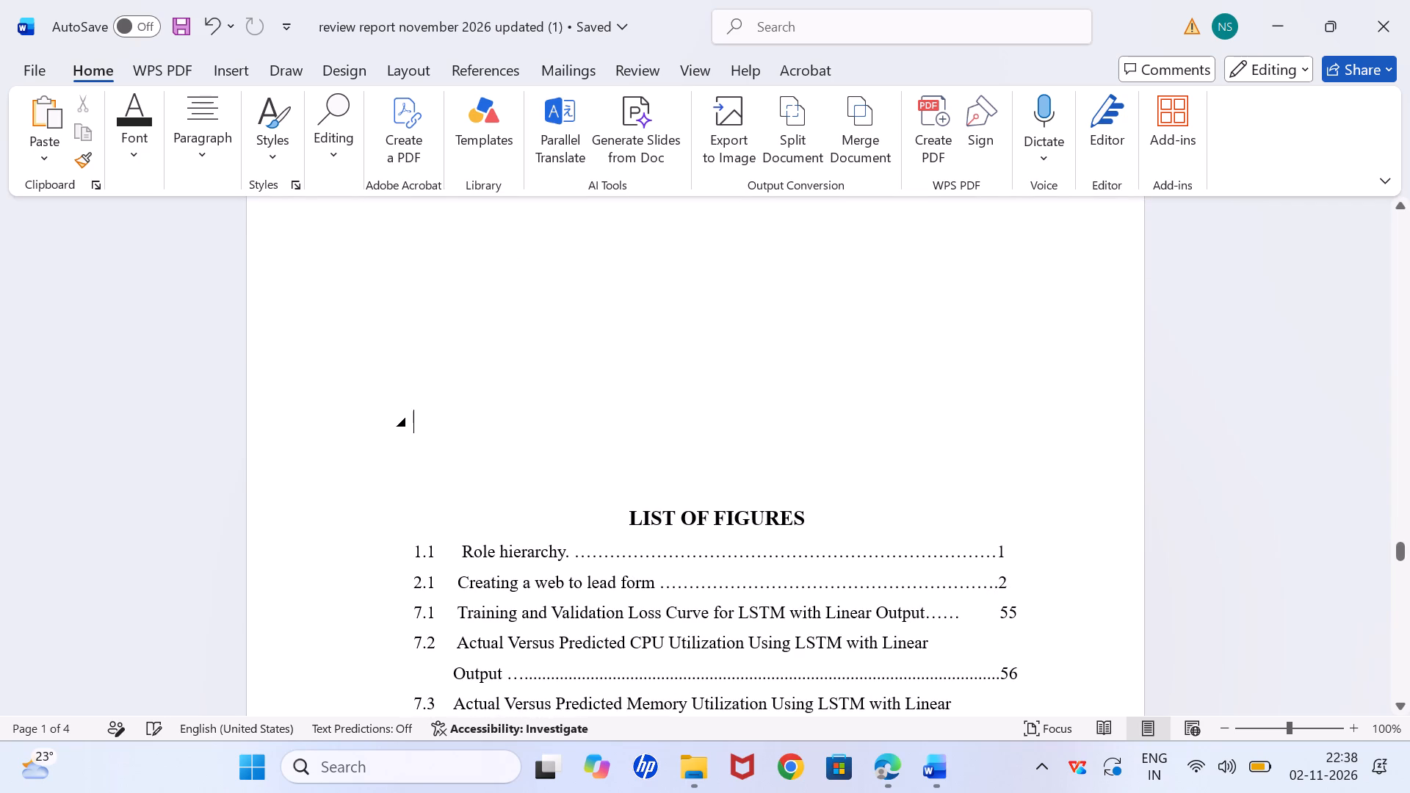
key(BackSpace)
key(BackSpace)
key(BackSpace)
key(BackSpace)
key(BackSpace)
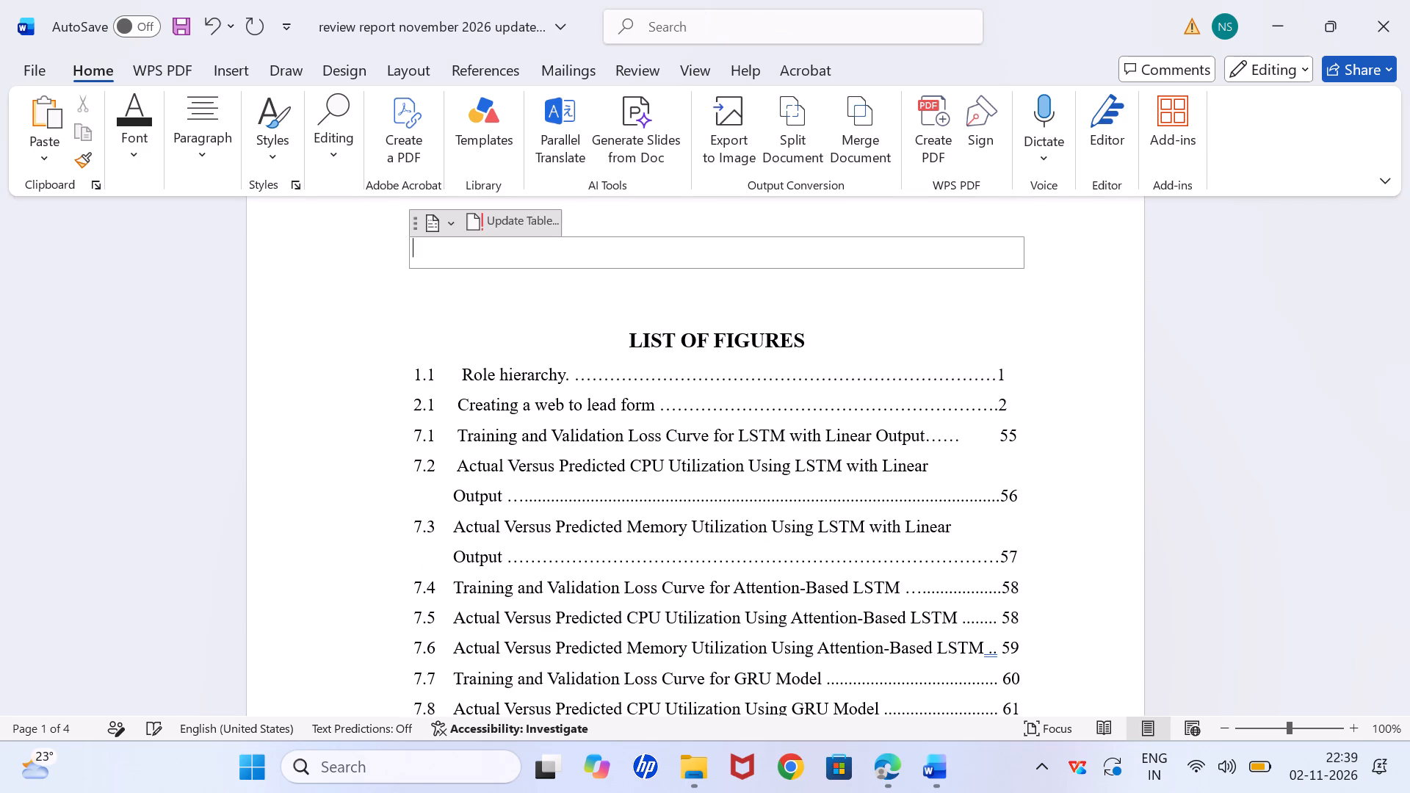
key(BackSpace)
Remove the remaining blank lines directly above the LIST OF FIGURES heading, undoing the last excess deletion.
scroll(587, 419, up, 2)
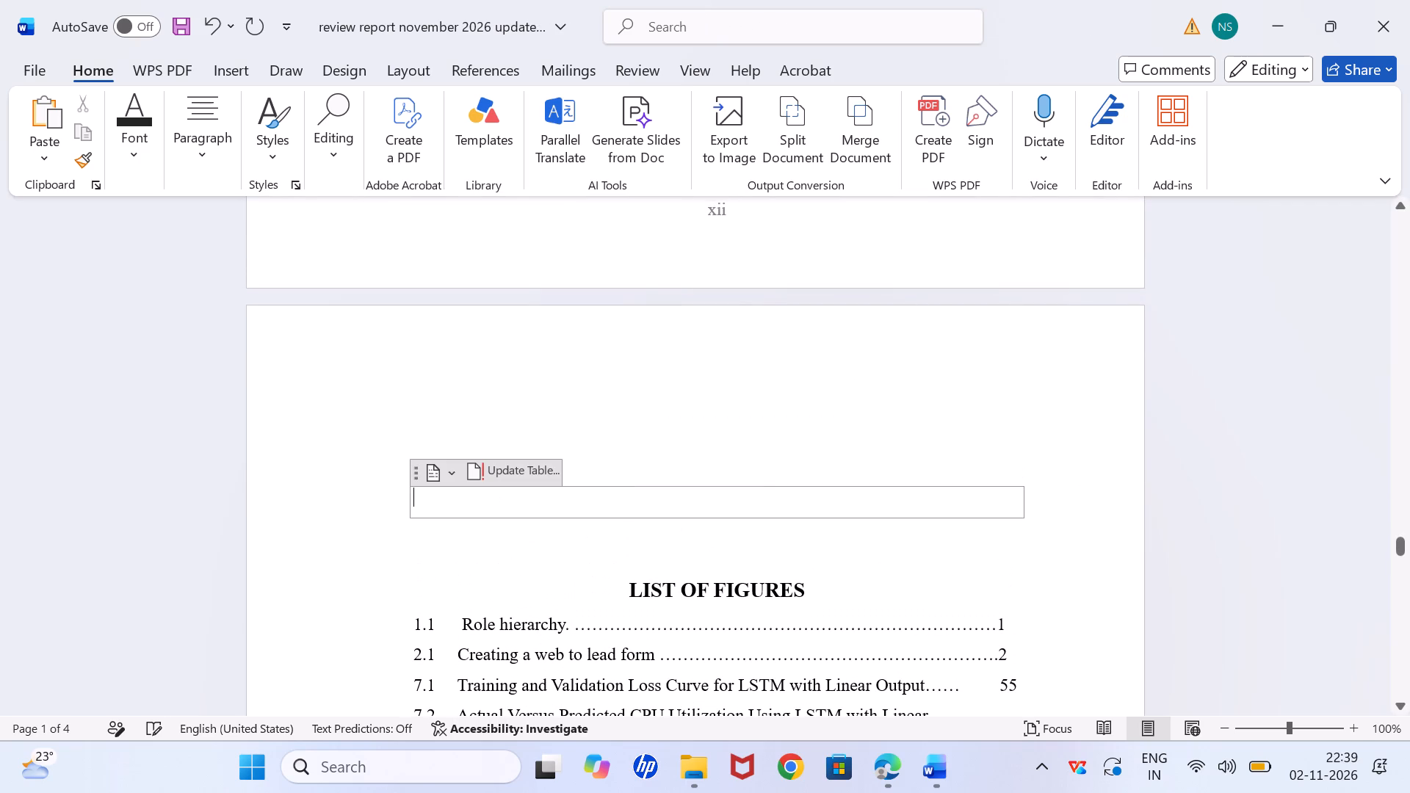
click(595, 377)
click(604, 588)
key(BackSpace)
key(BackSpace)
key(BackSpace)
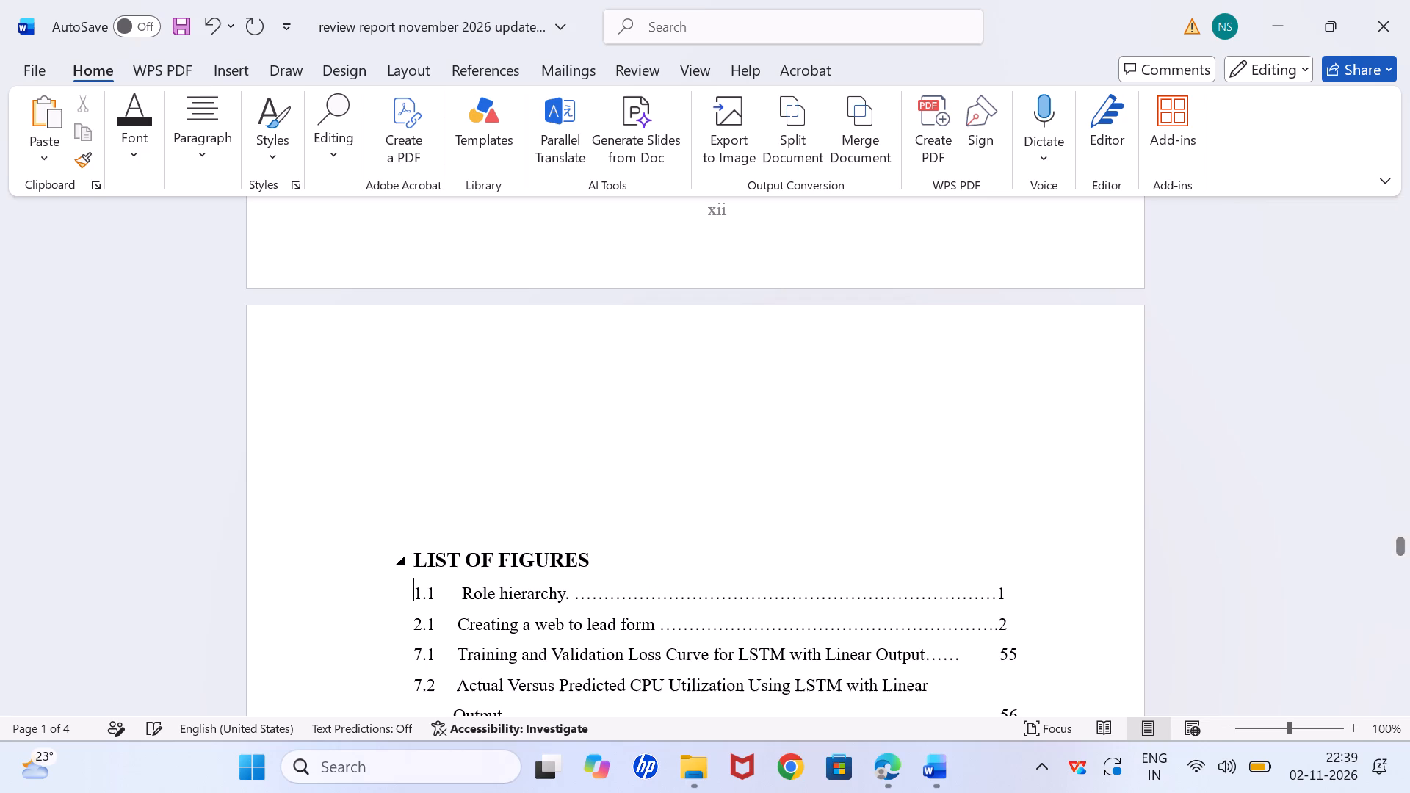
key(BackSpace)
key(BackSpace)
key(BackSpace)
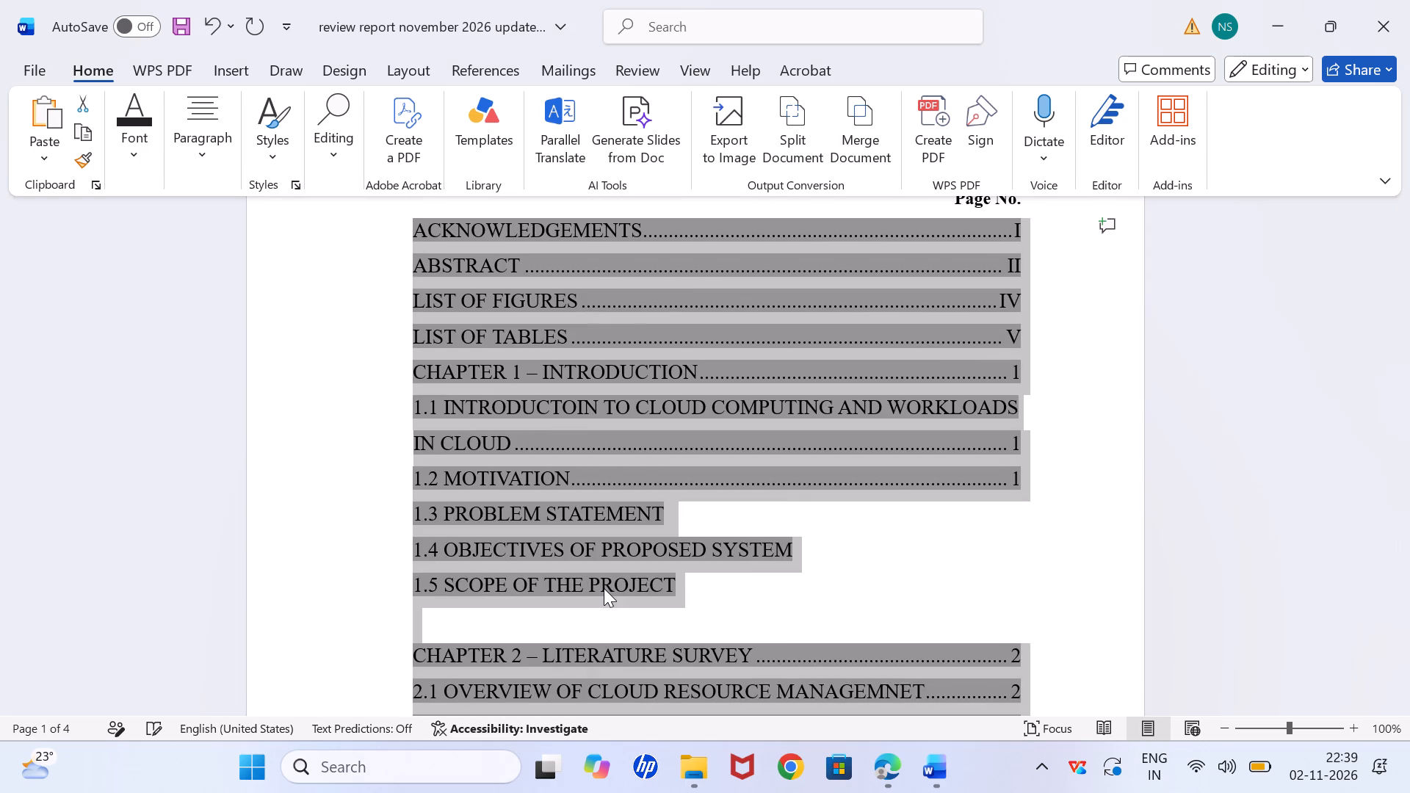
key(ctrl+z)
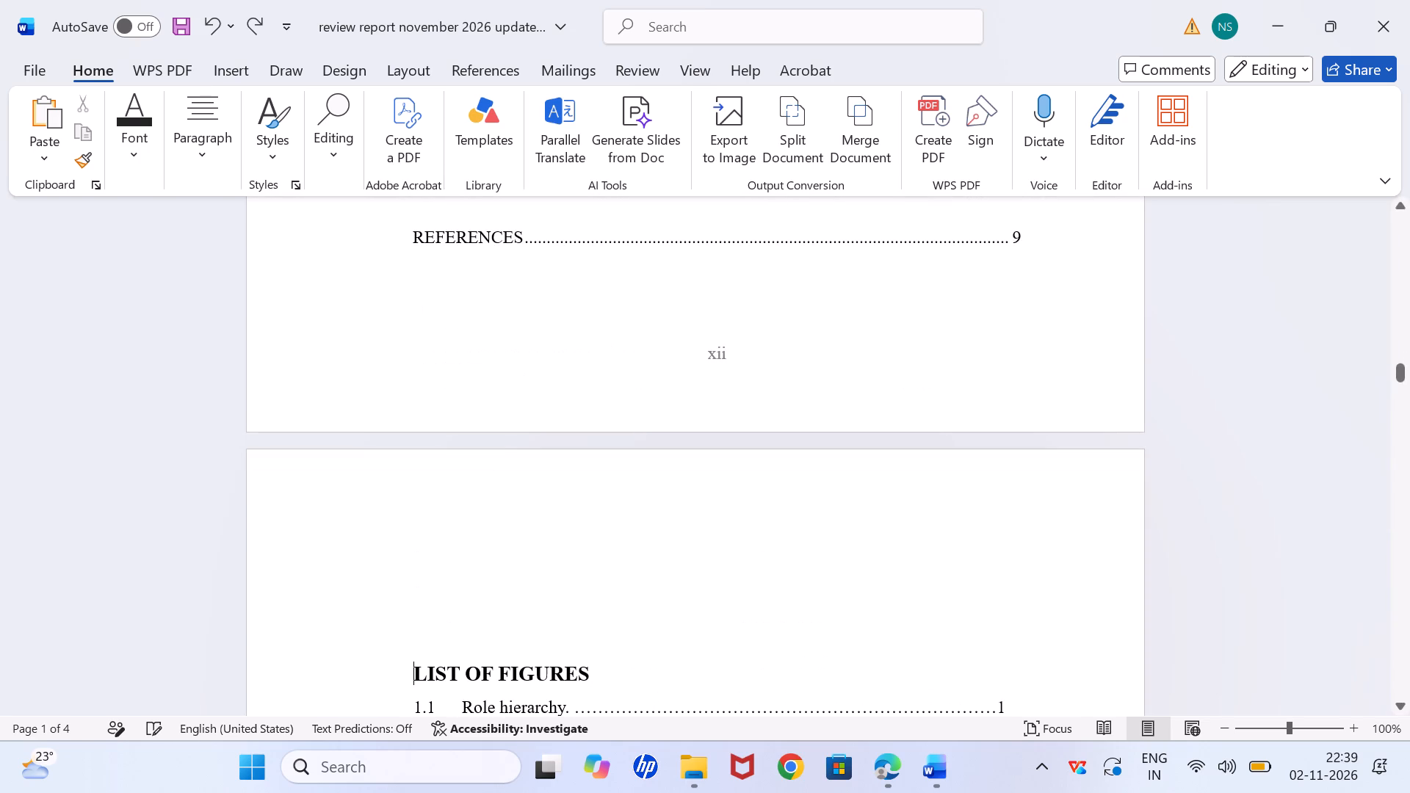
Indent the LIST OF FIGURES heading with four tabs so it sits near the middle of the page.
scroll(604, 588, down, 2)
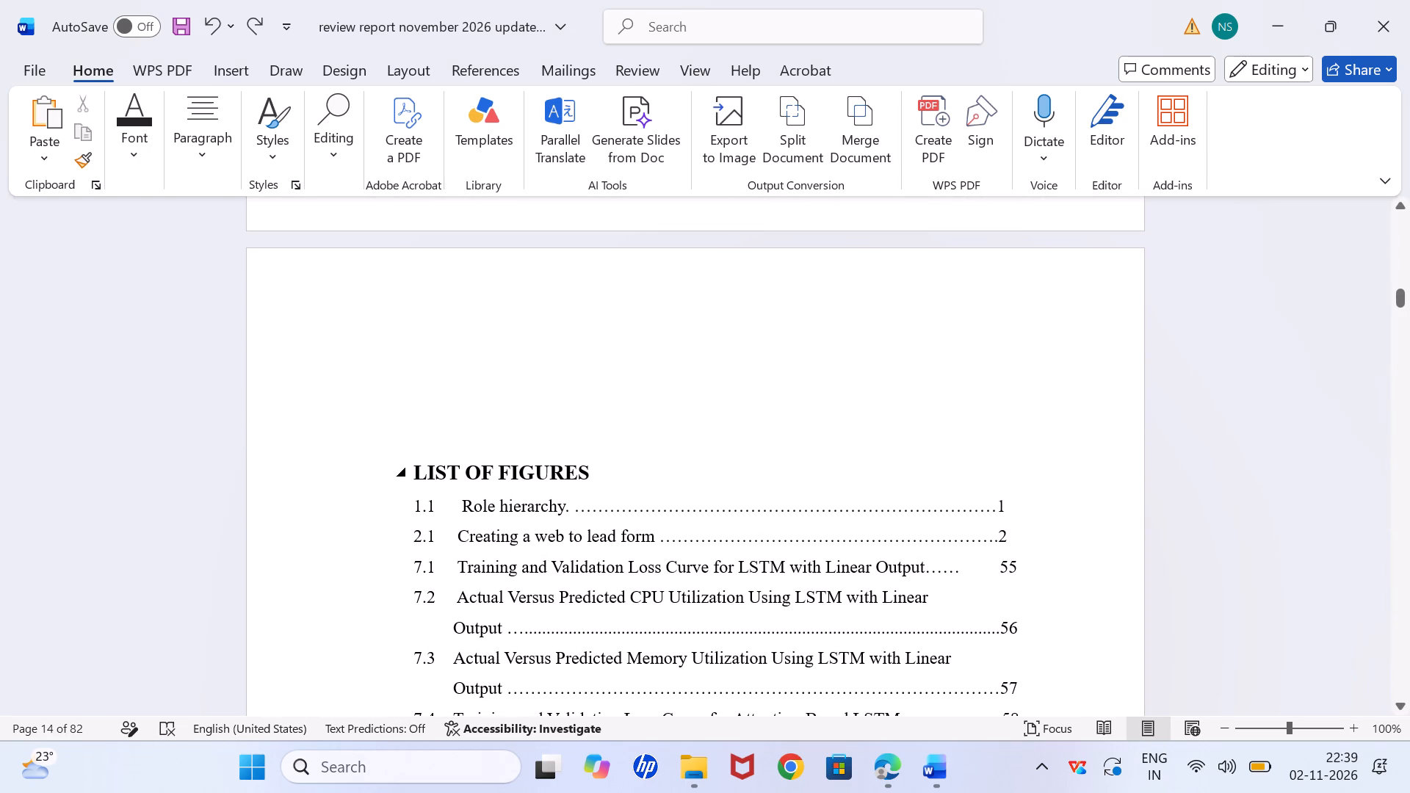
key(Tab)
key(Tab)
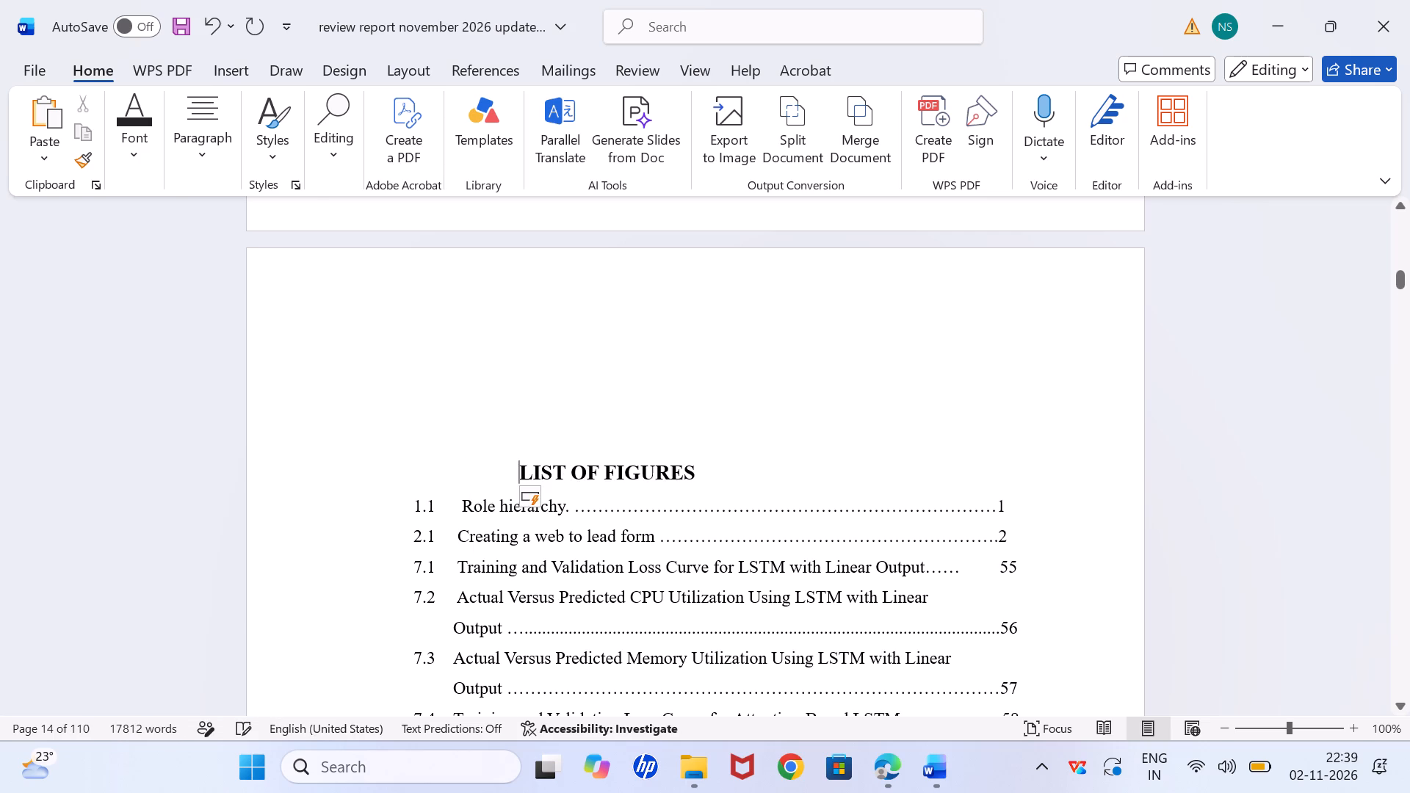
key(Tab)
key(Tab)
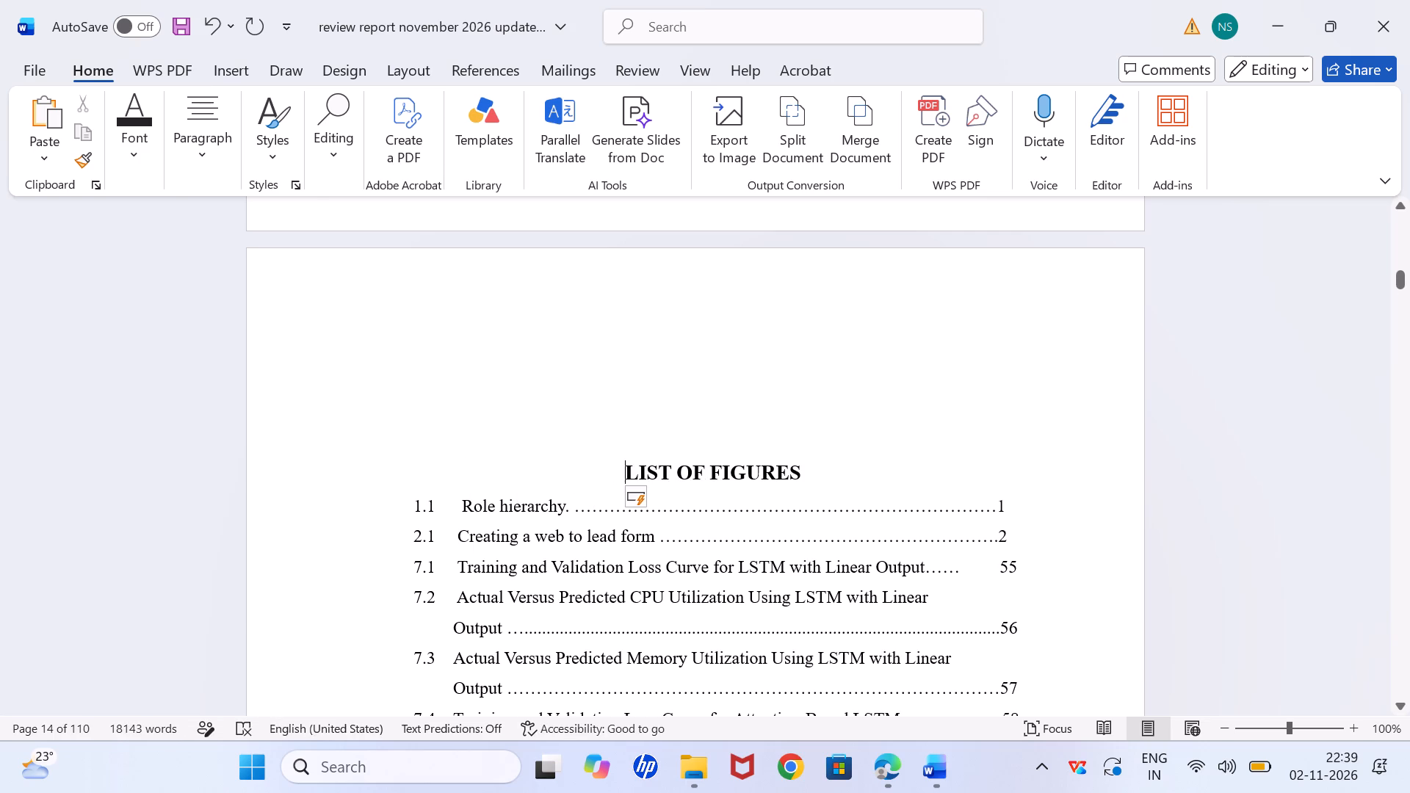
click(673, 356)
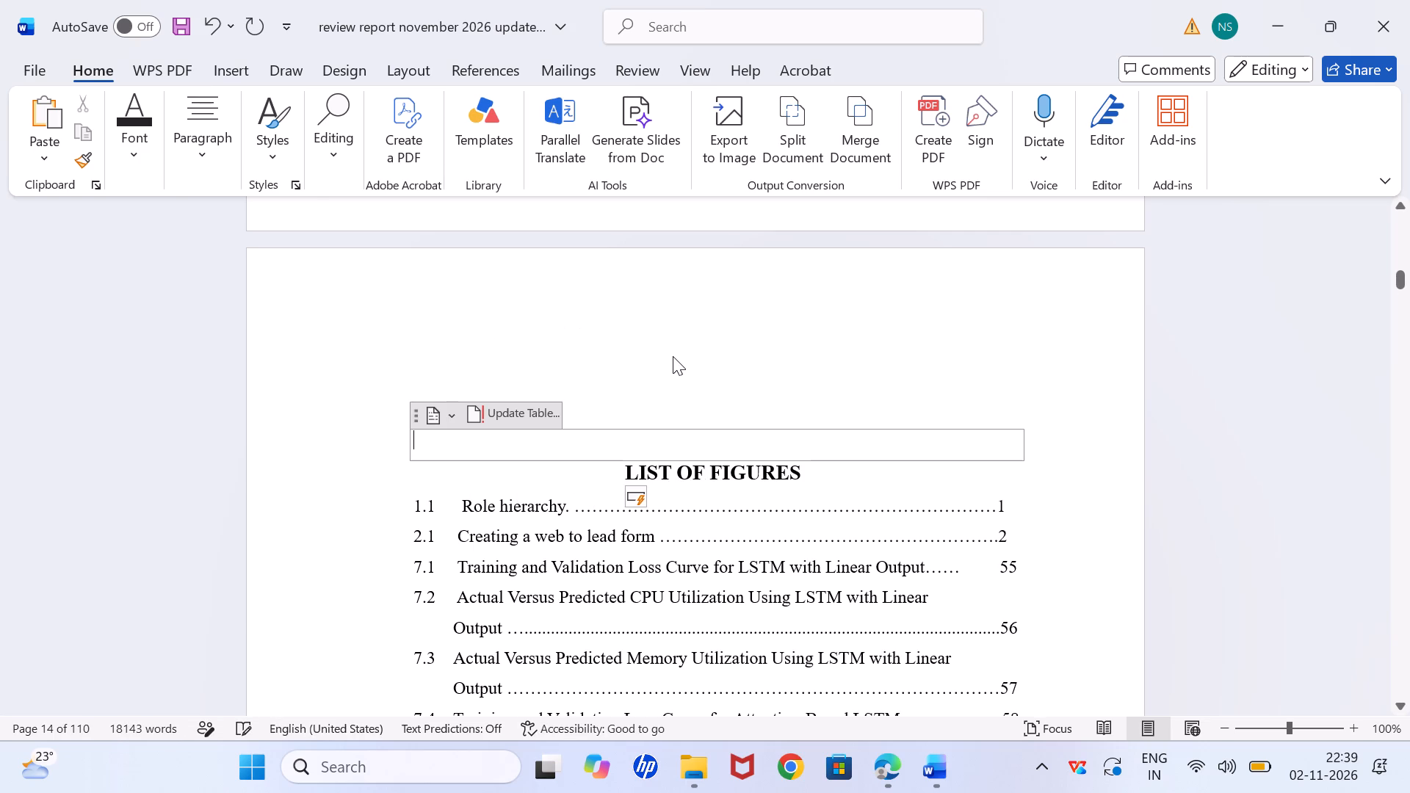
click(674, 371)
click(569, 471)
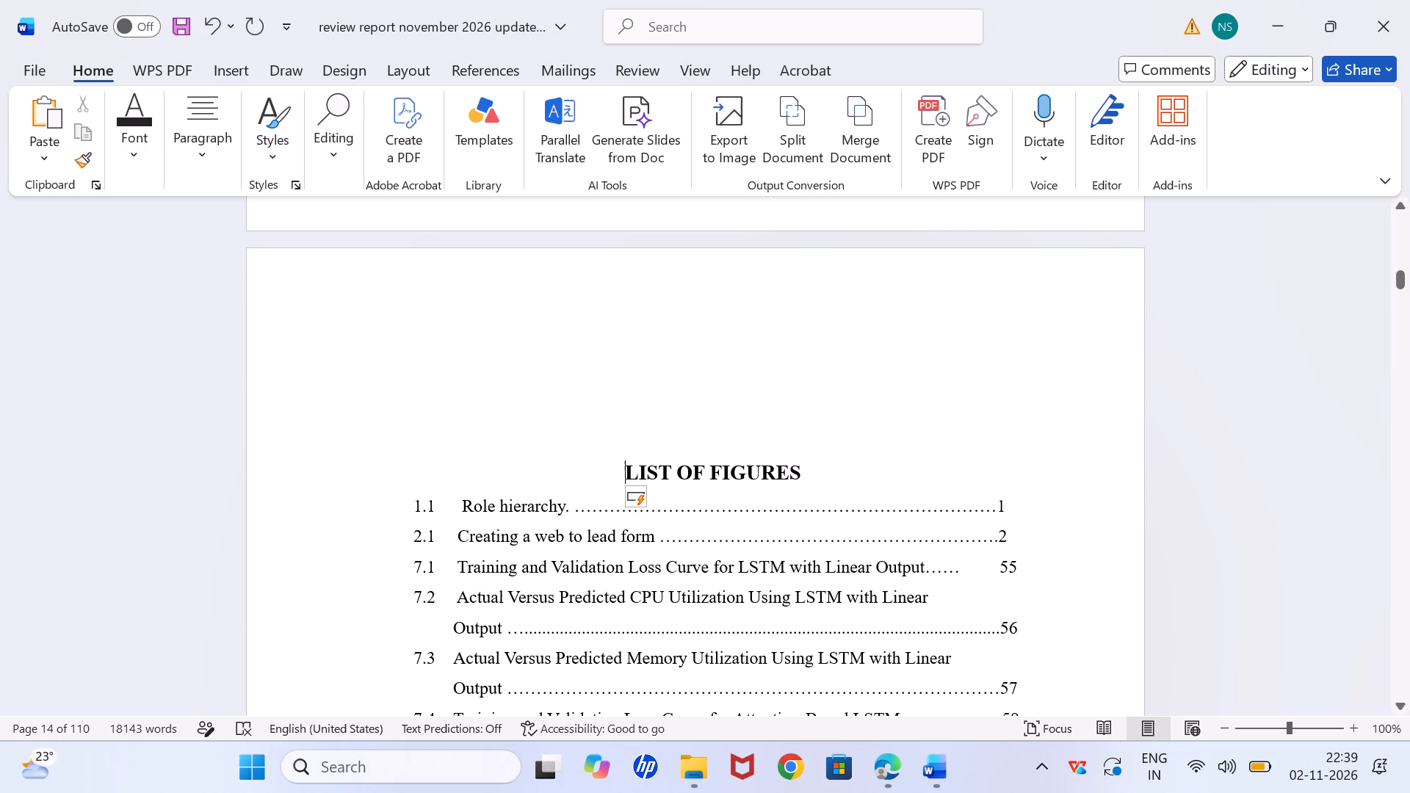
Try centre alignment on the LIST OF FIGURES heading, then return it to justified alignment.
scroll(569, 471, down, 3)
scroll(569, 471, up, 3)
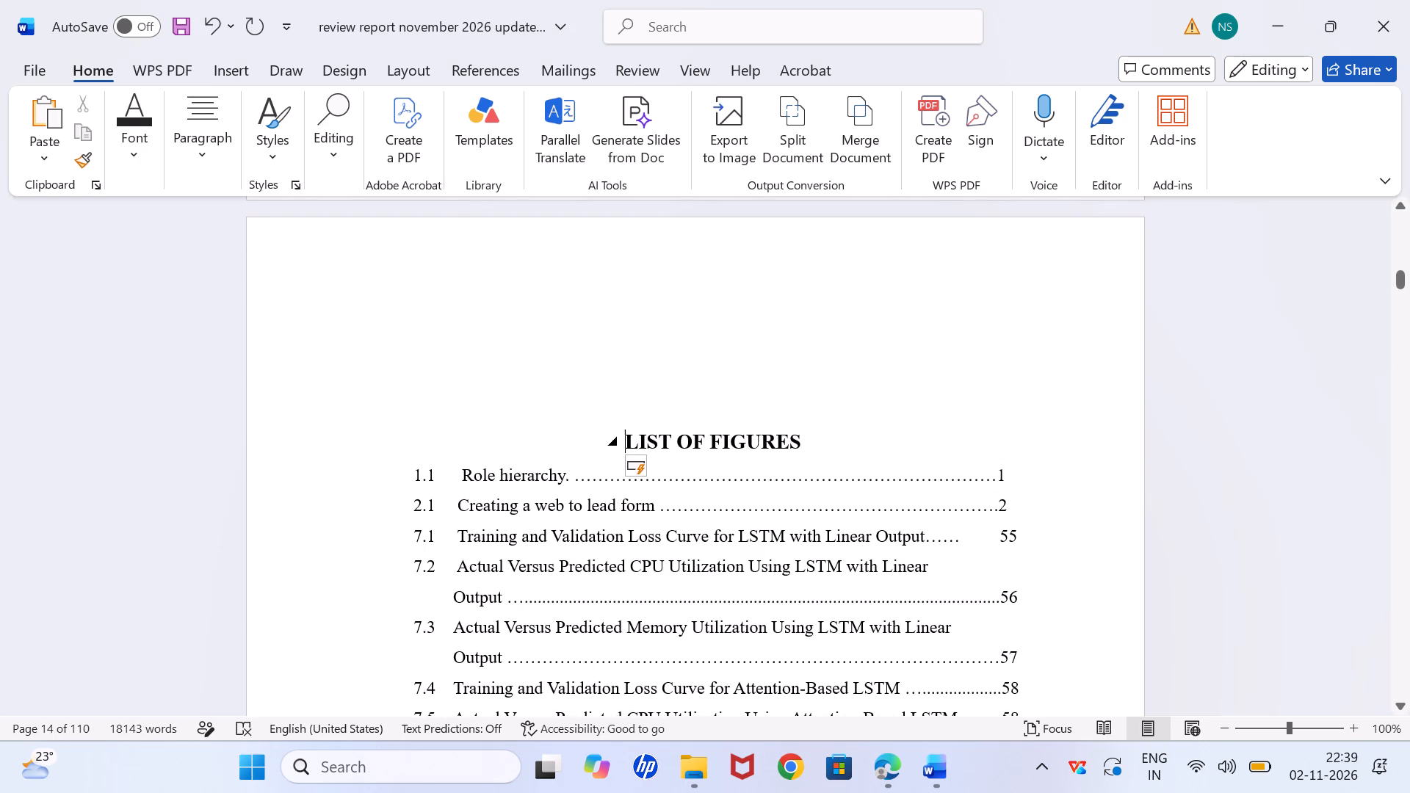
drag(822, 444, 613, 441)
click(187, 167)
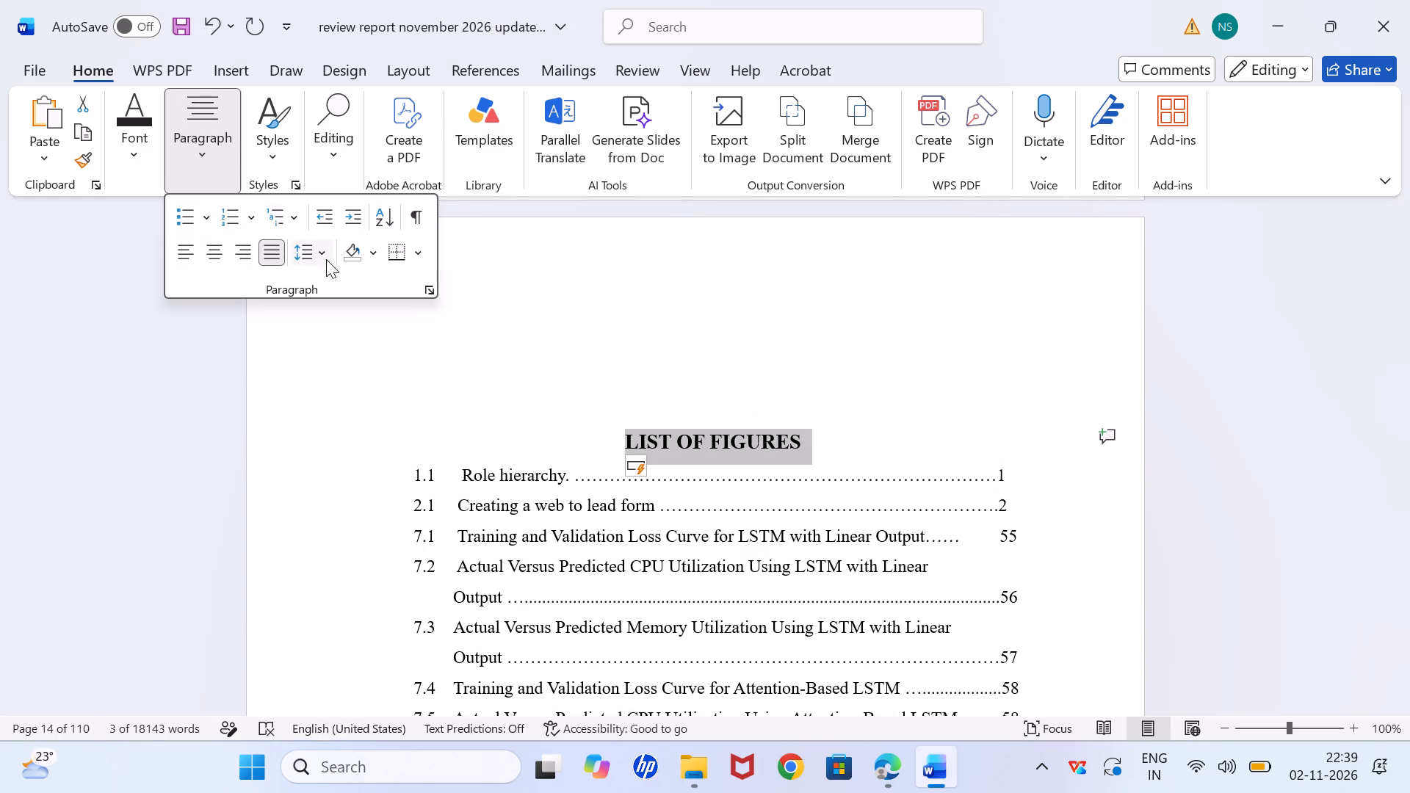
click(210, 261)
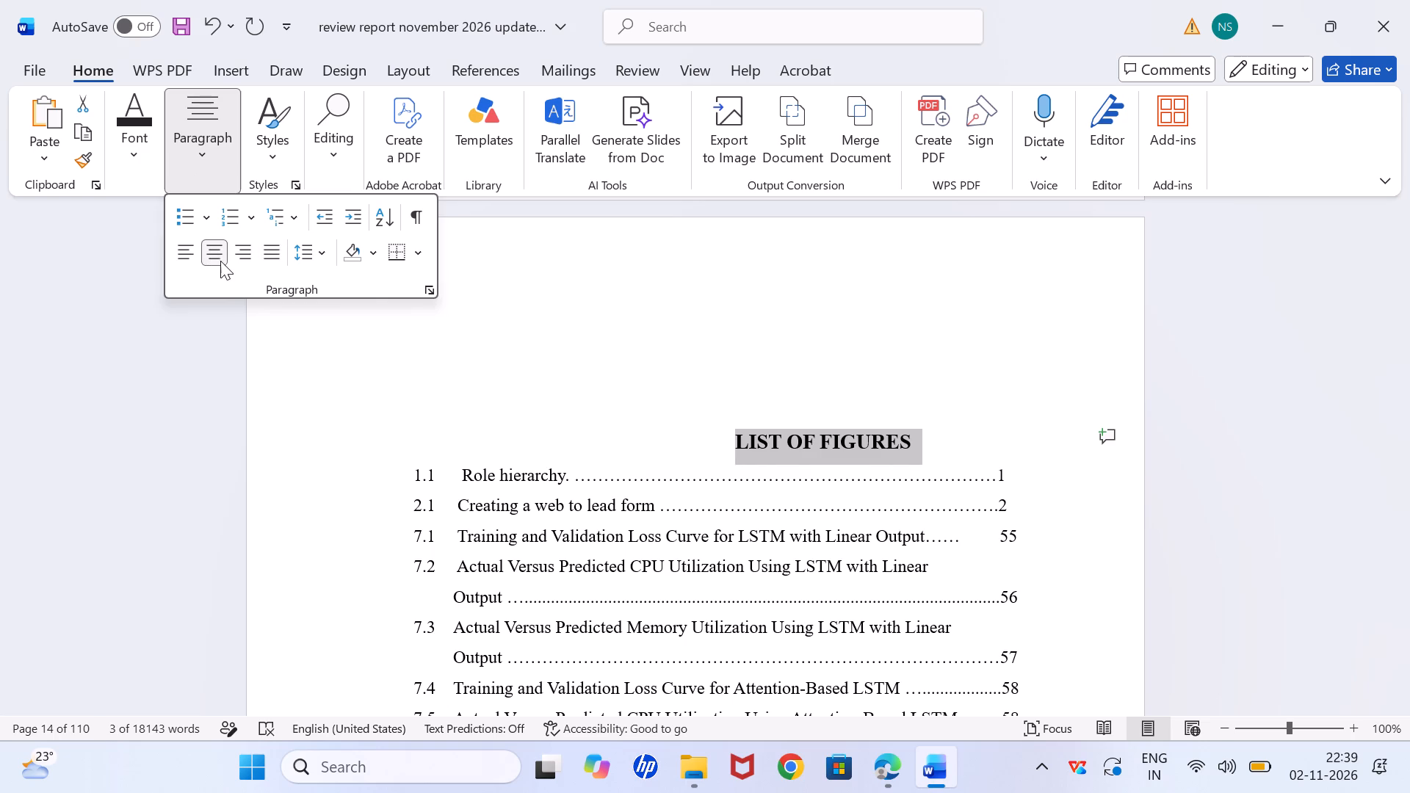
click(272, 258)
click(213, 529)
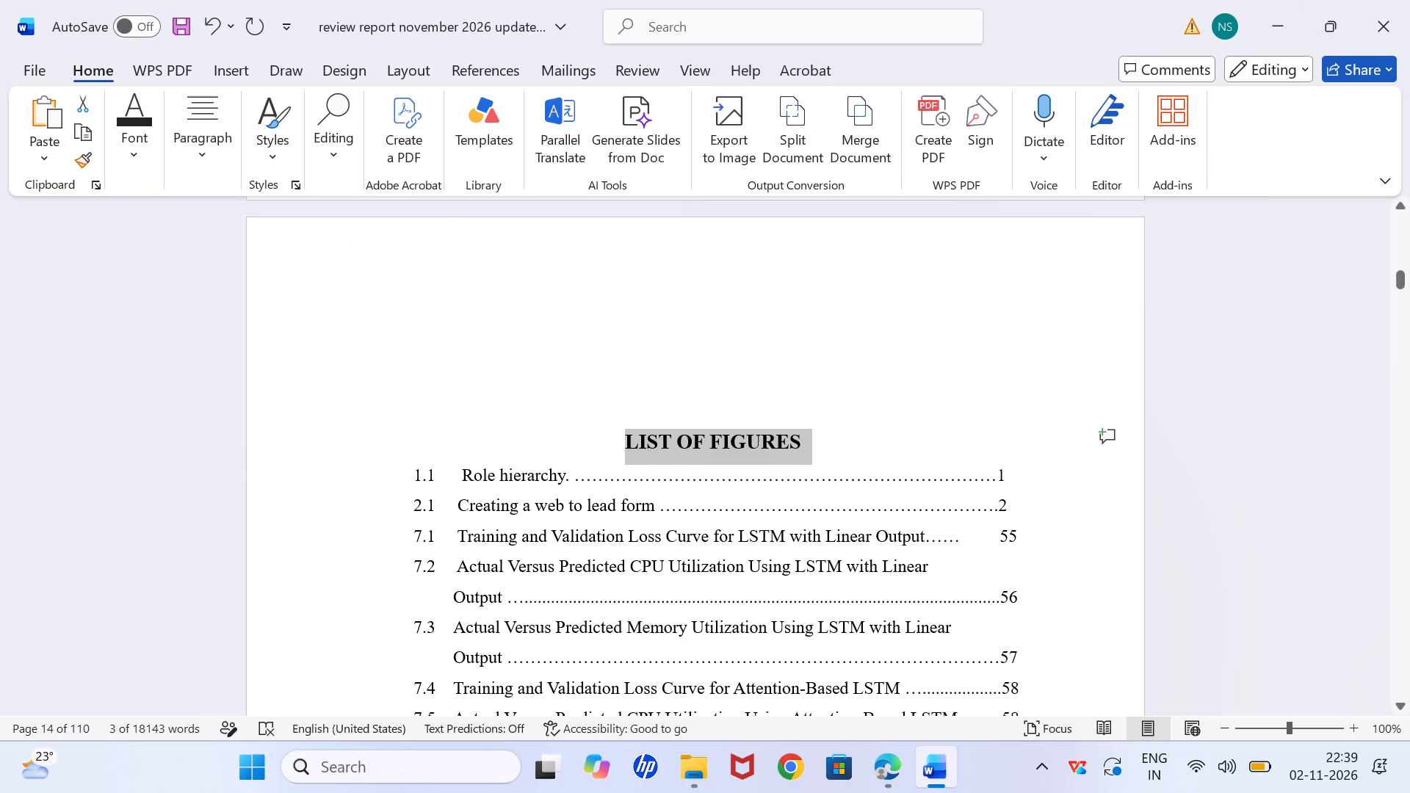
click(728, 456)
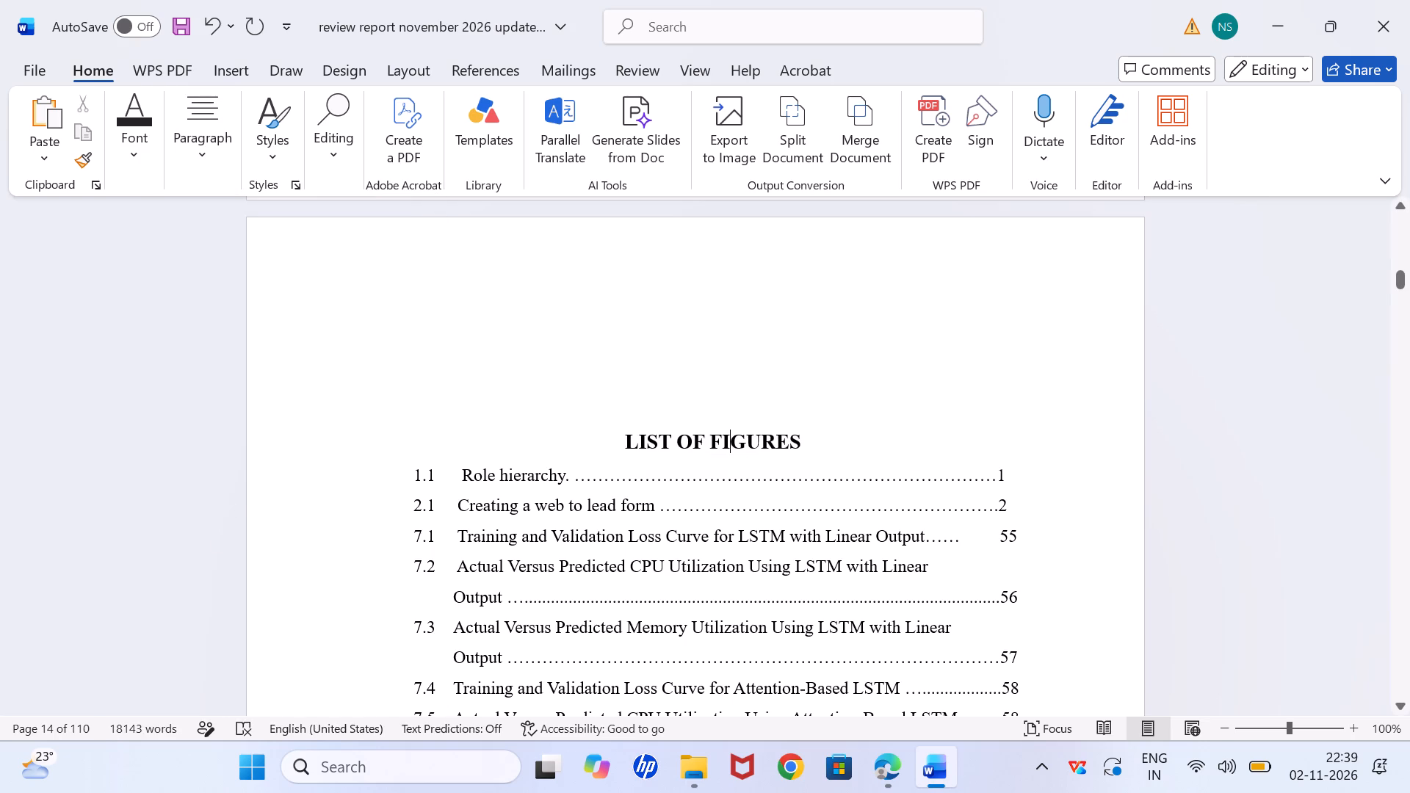
Delete the empty lines between the end of the List of Figures and the LIST OF TABLES heading.
scroll(679, 622, down, 8)
click(692, 463)
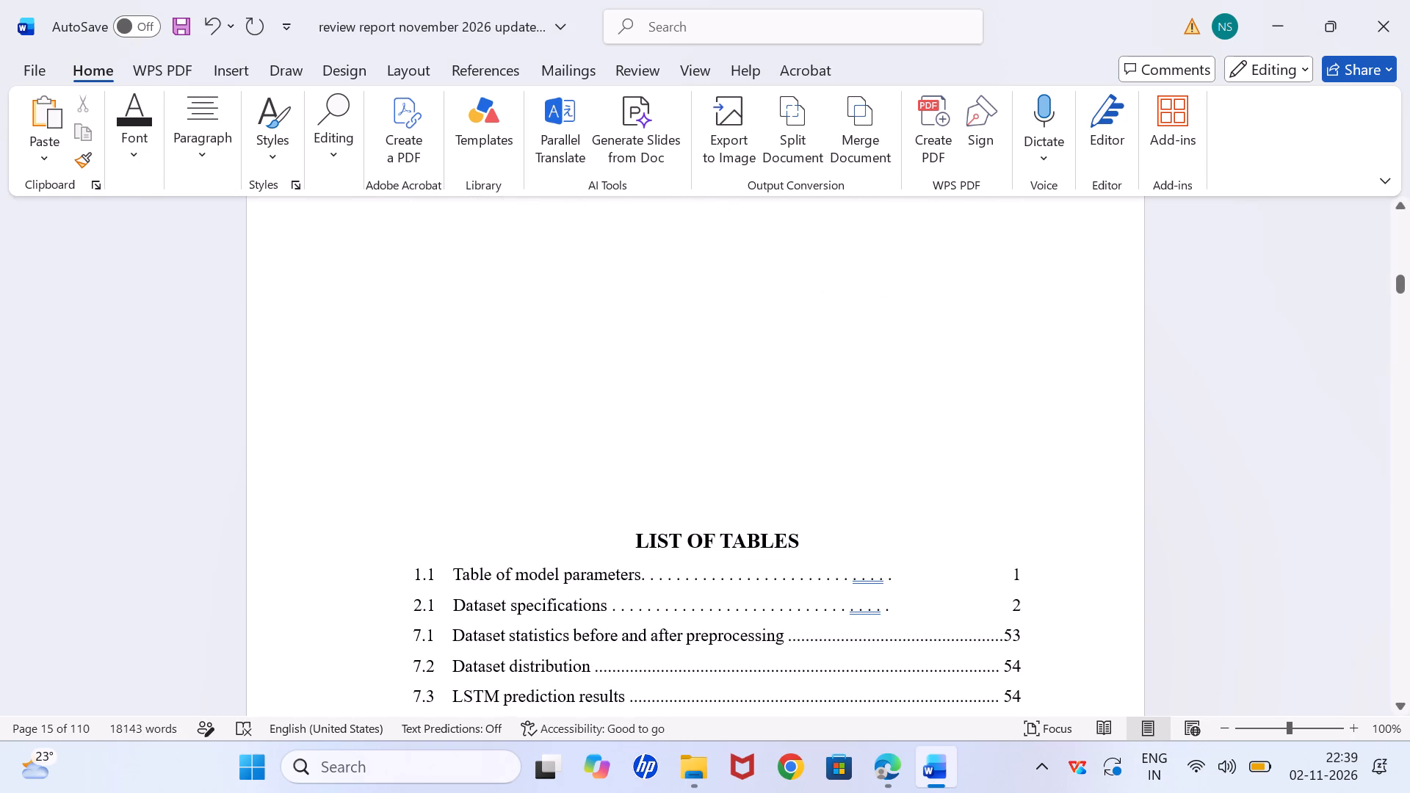
key(BackSpace)
key(BackSpace)
key(BackSpace)
key(BackSpace)
key(BackSpace)
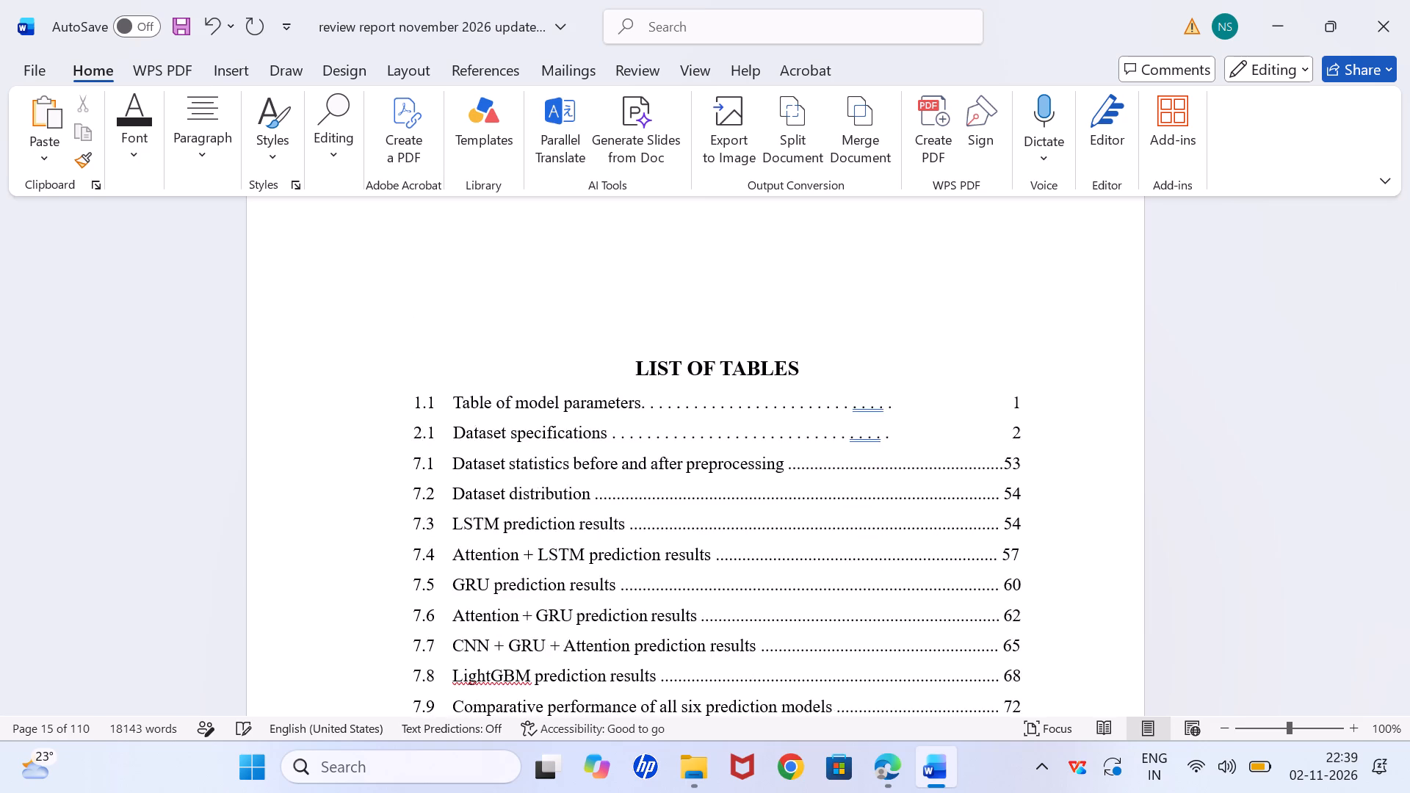
key(BackSpace)
key(BackSpace)
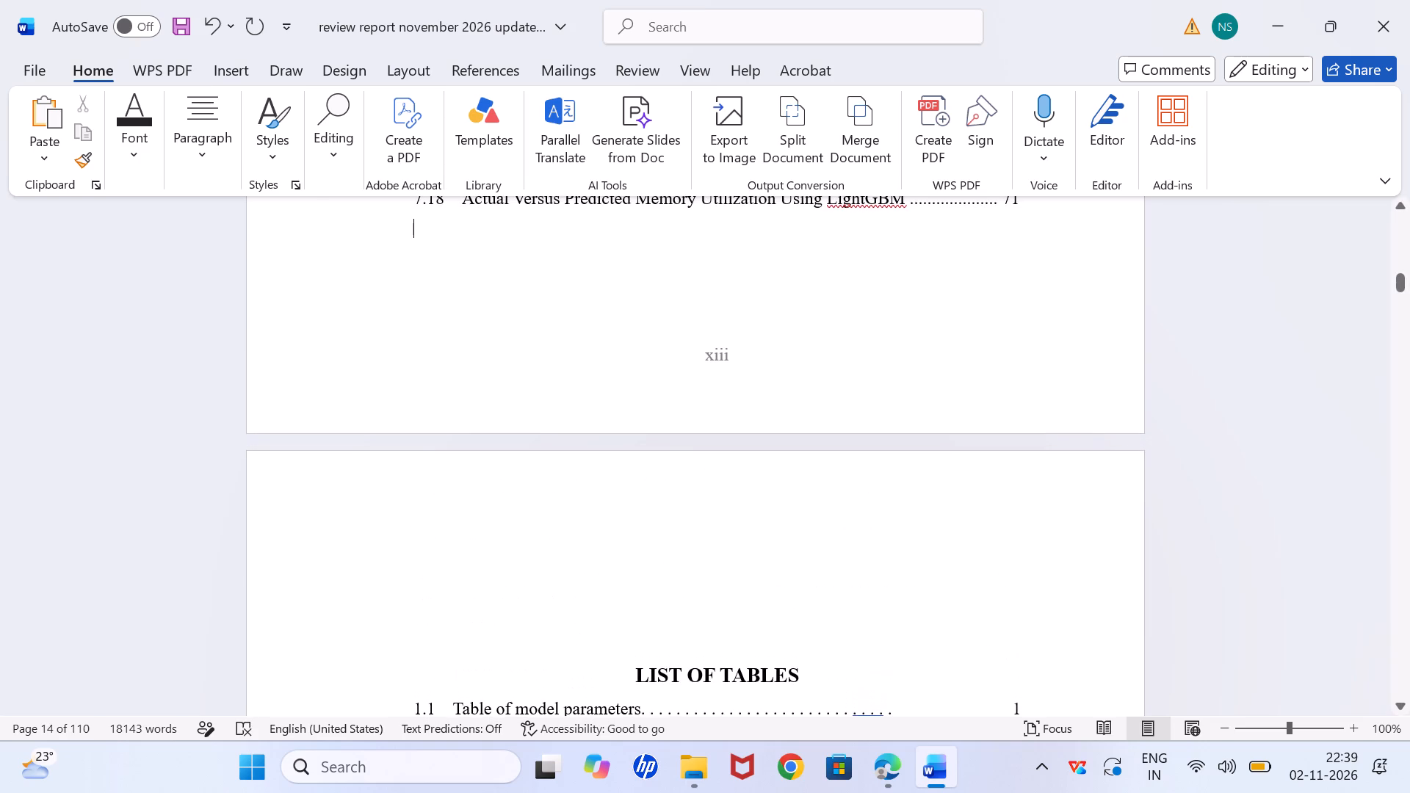
Examine the layout from the List of Tables page through section 1.1 on cloud computing and workloads.
scroll(777, 670, down, 4)
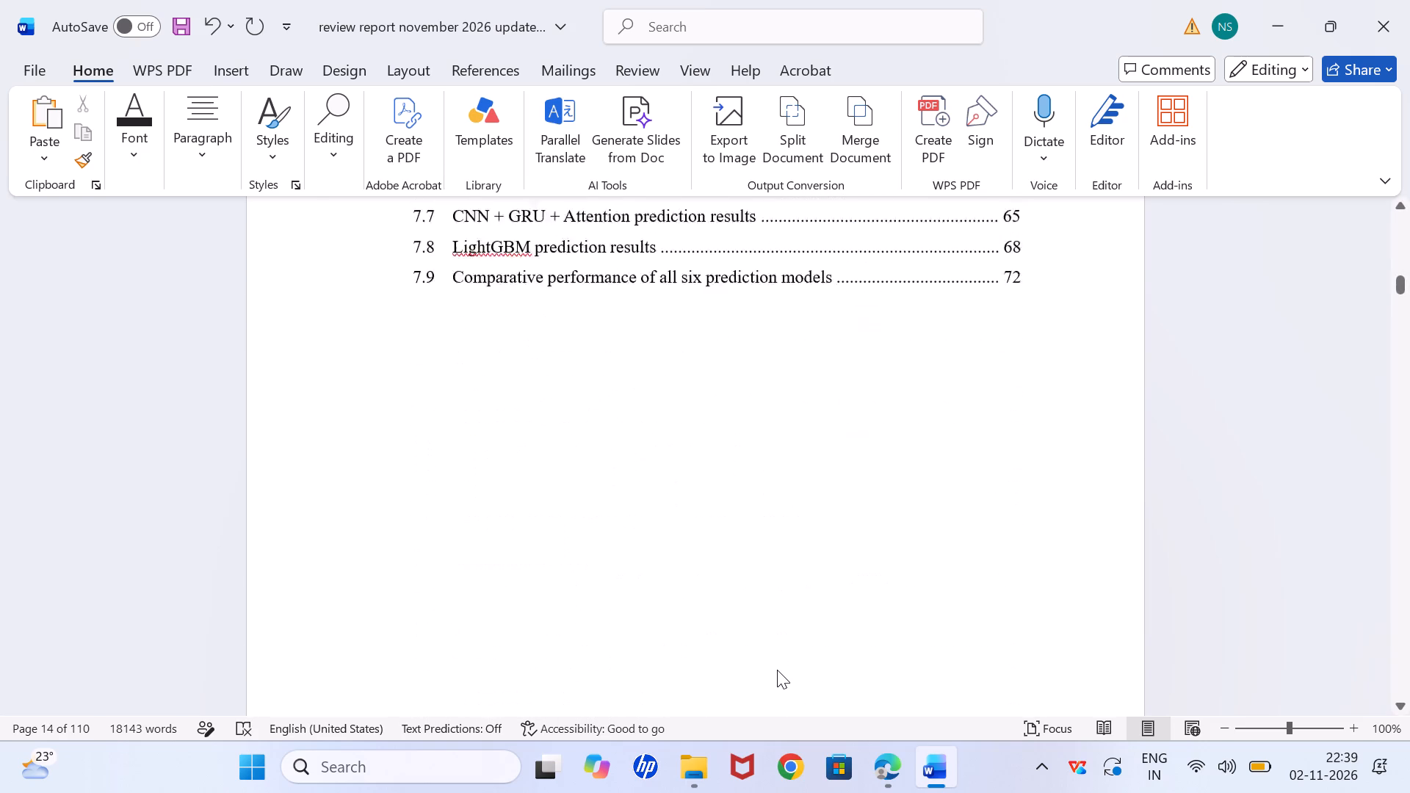
scroll(777, 670, down, 7)
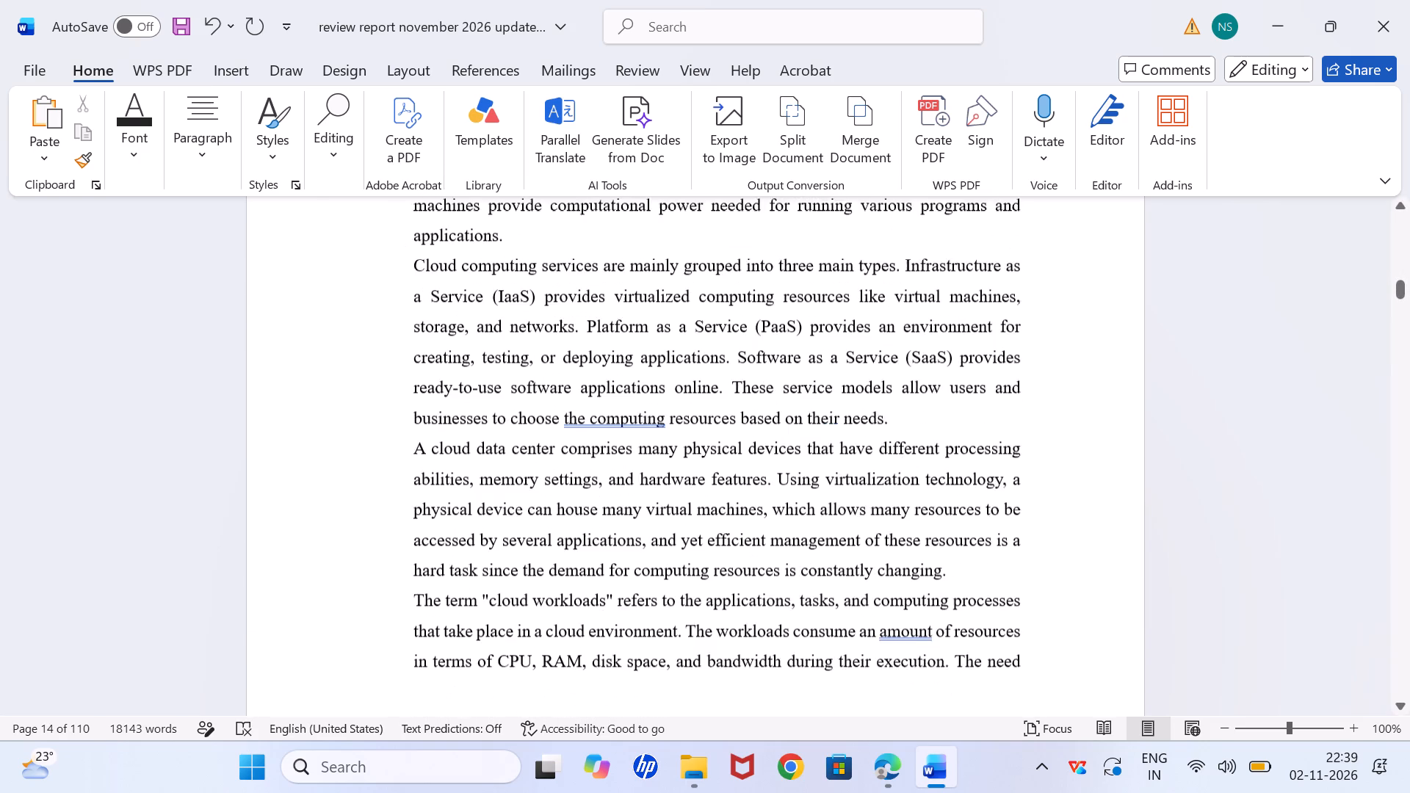
scroll(777, 670, down, 1)
scroll(777, 670, up, 4)
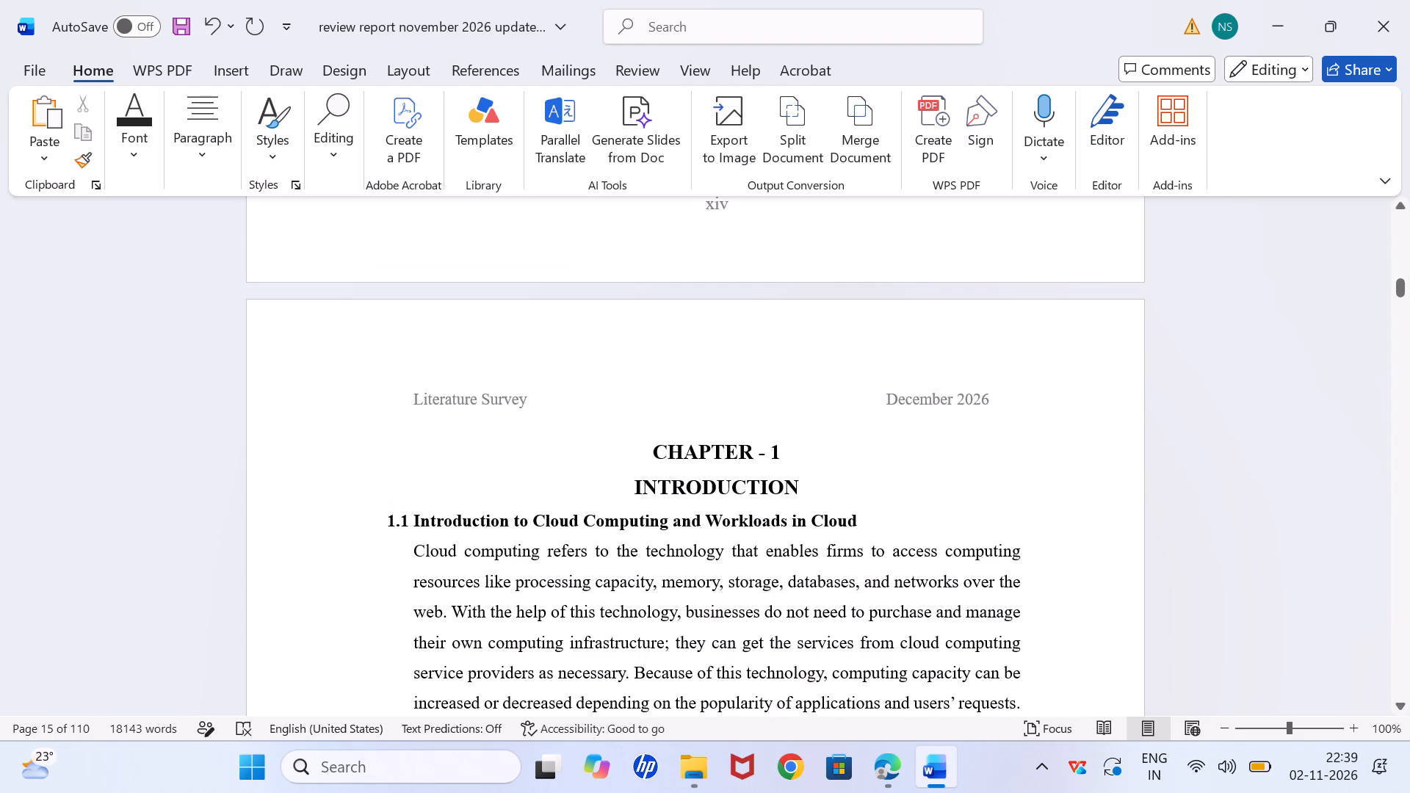
scroll(466, 408, down, 2)
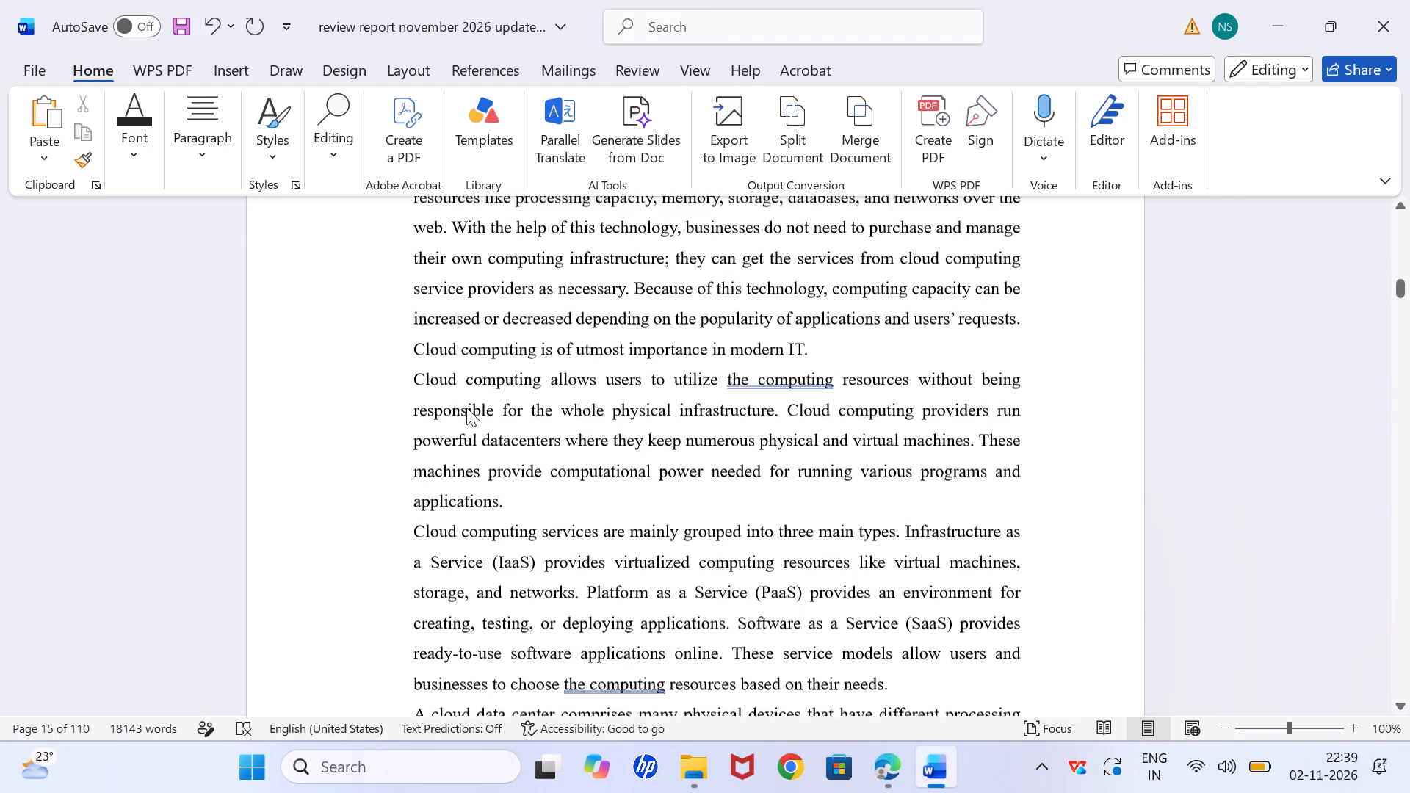
scroll(466, 408, down, 6)
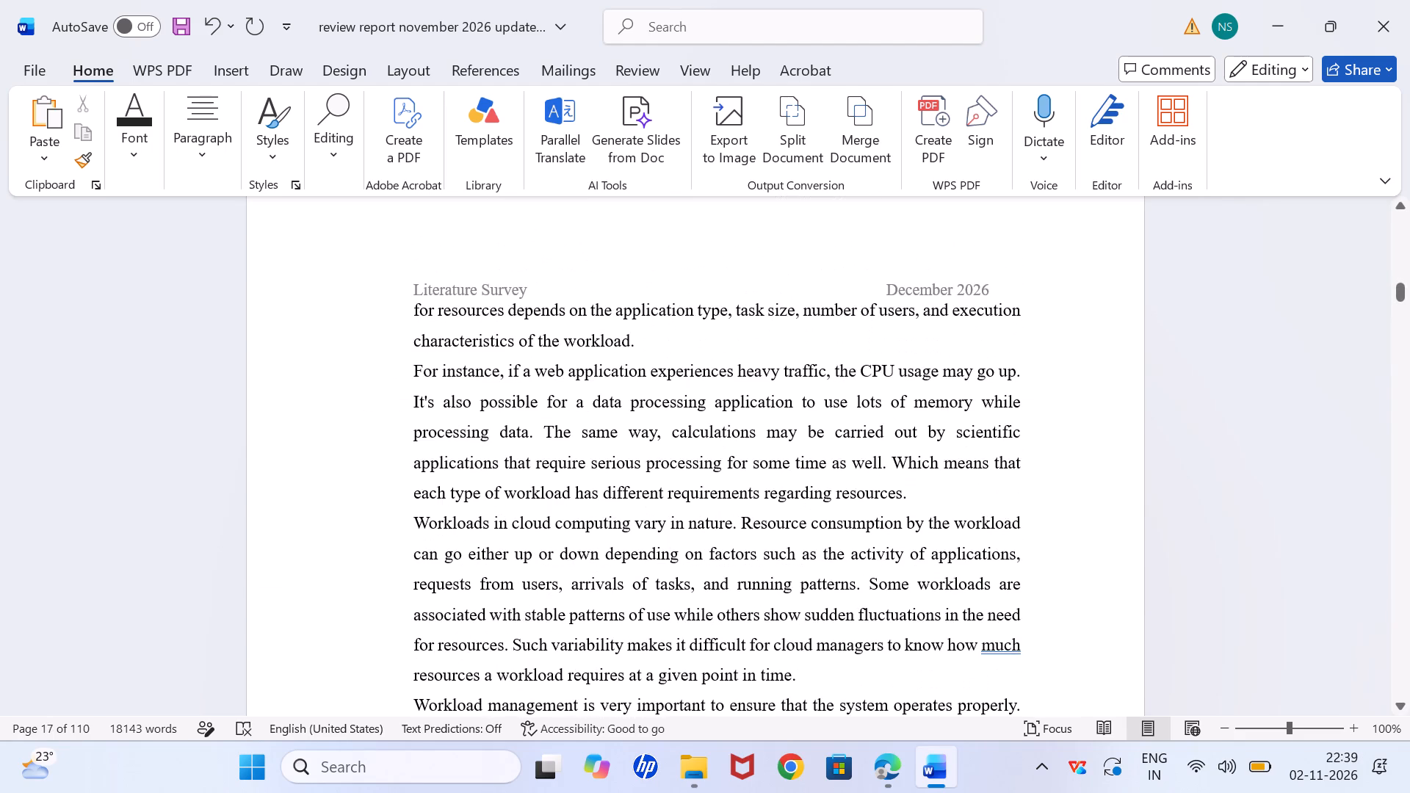
scroll(466, 408, up, 1)
scroll(466, 408, down, 7)
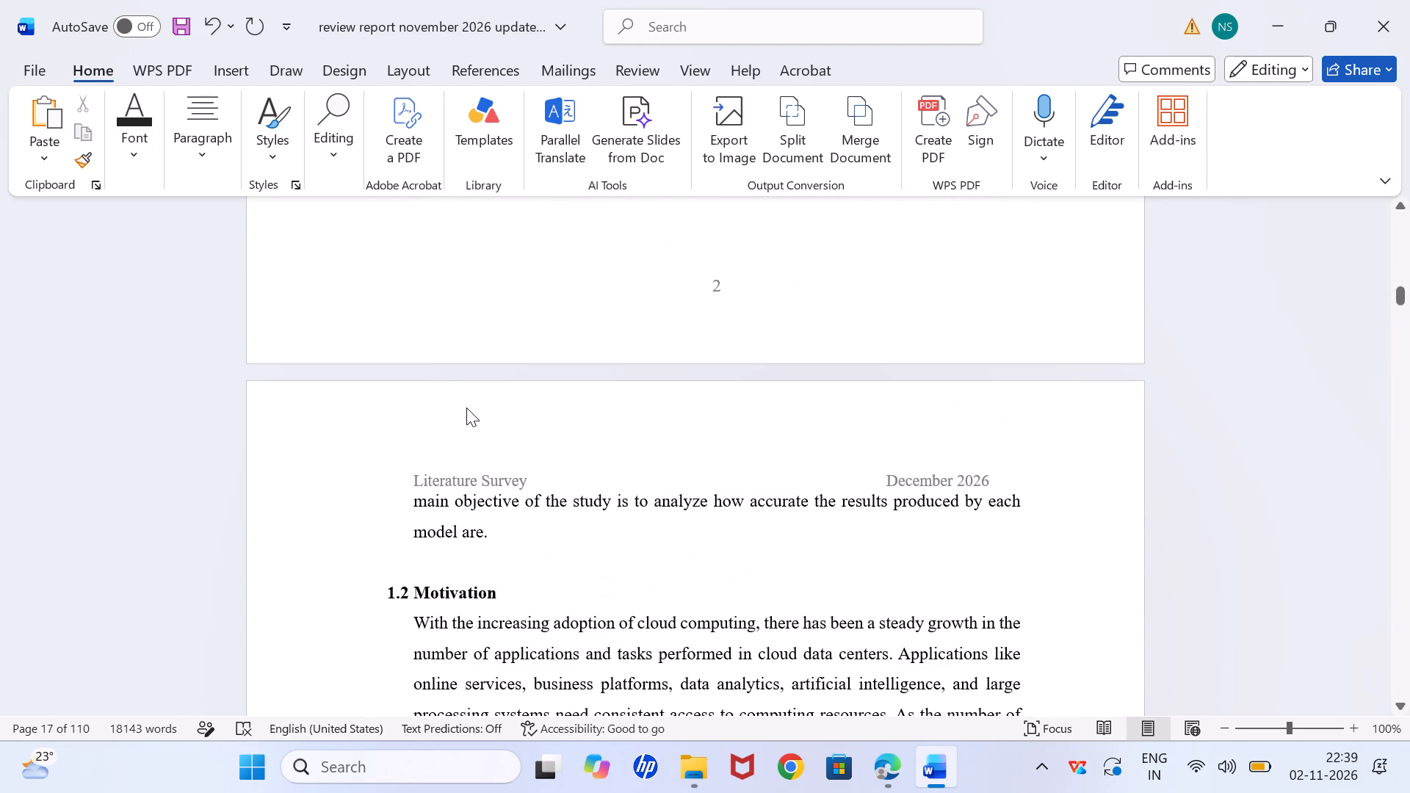
Review the spacing and layout from section 1.2 Motivation through the rest of Chapter 1 to the LSTM model discussion.
scroll(466, 408, down, 6)
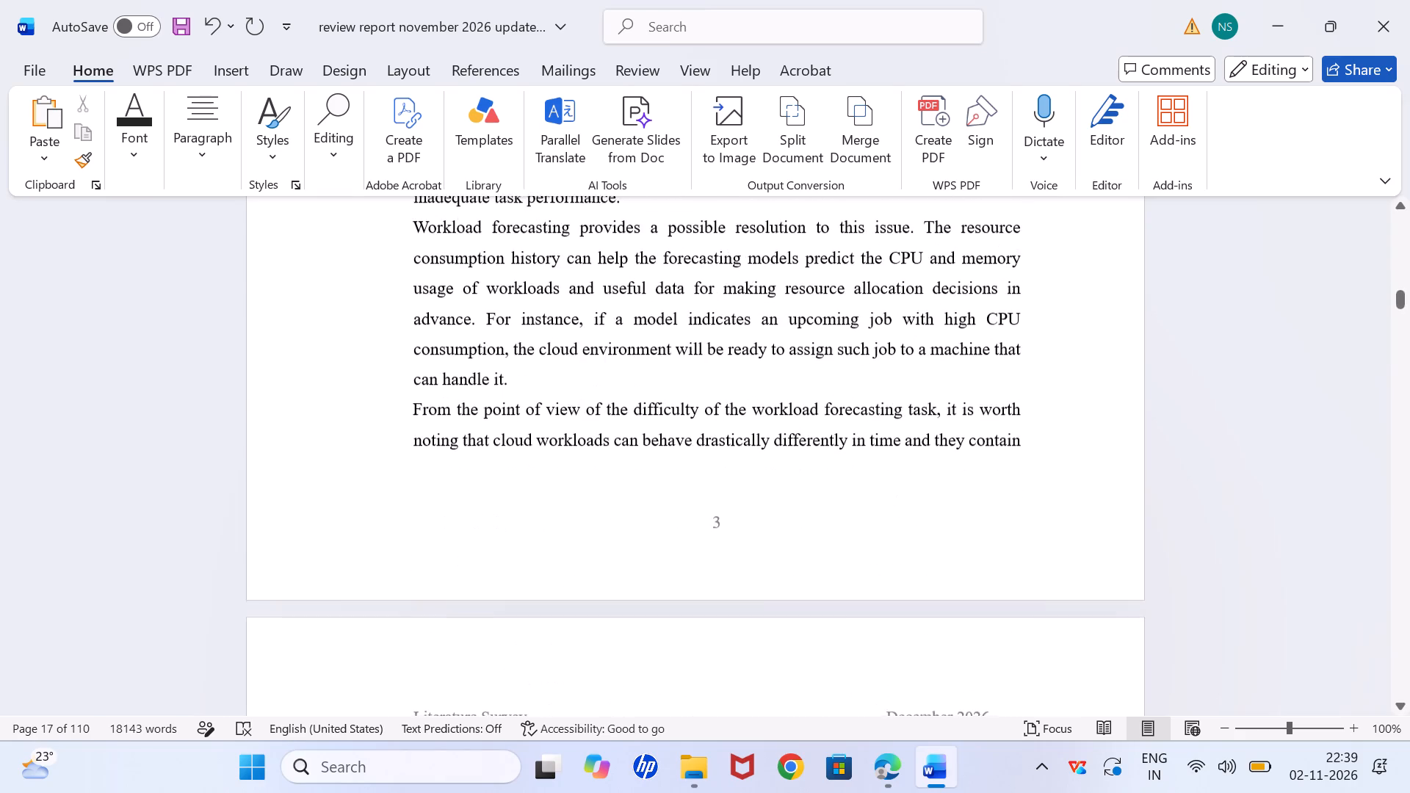
scroll(466, 408, down, 8)
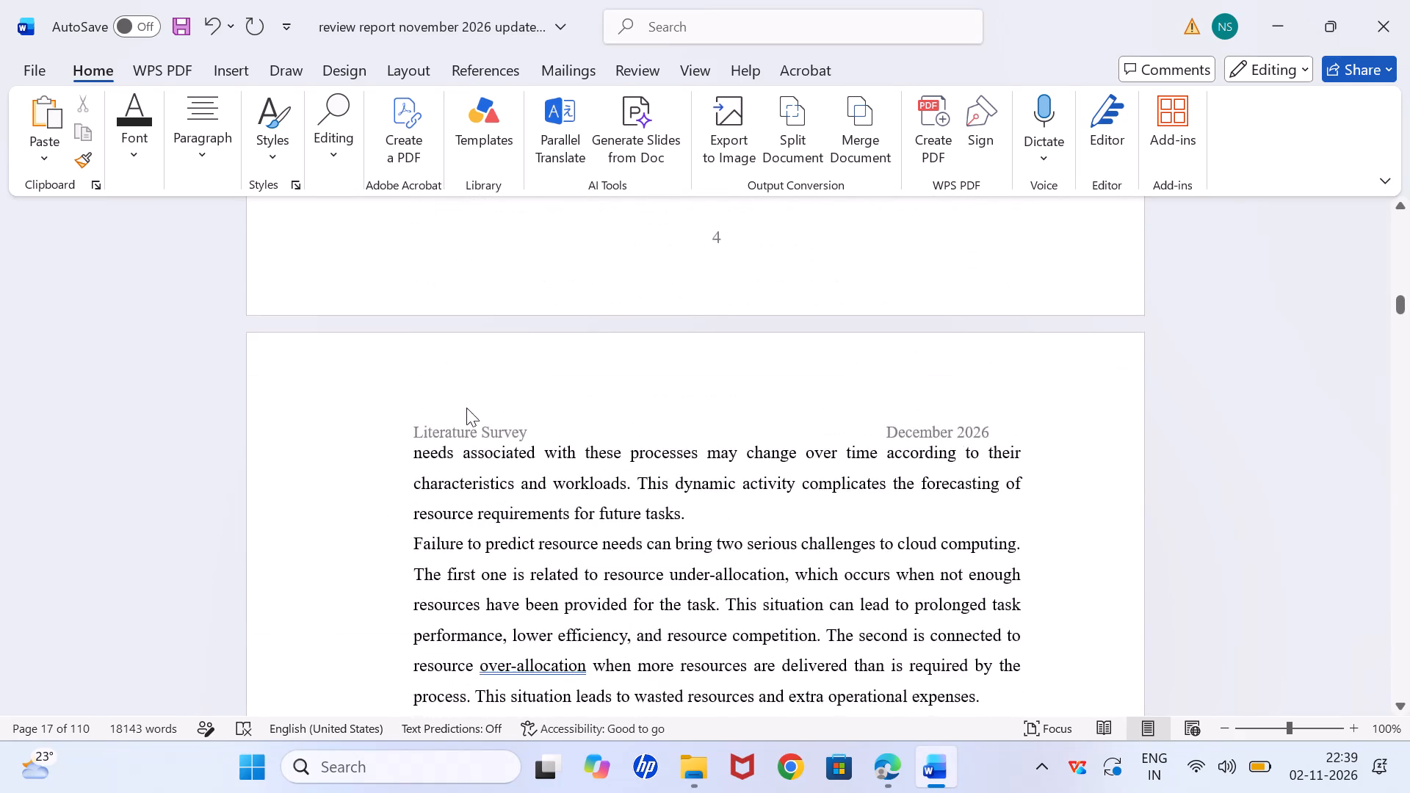
scroll(466, 408, down, 9)
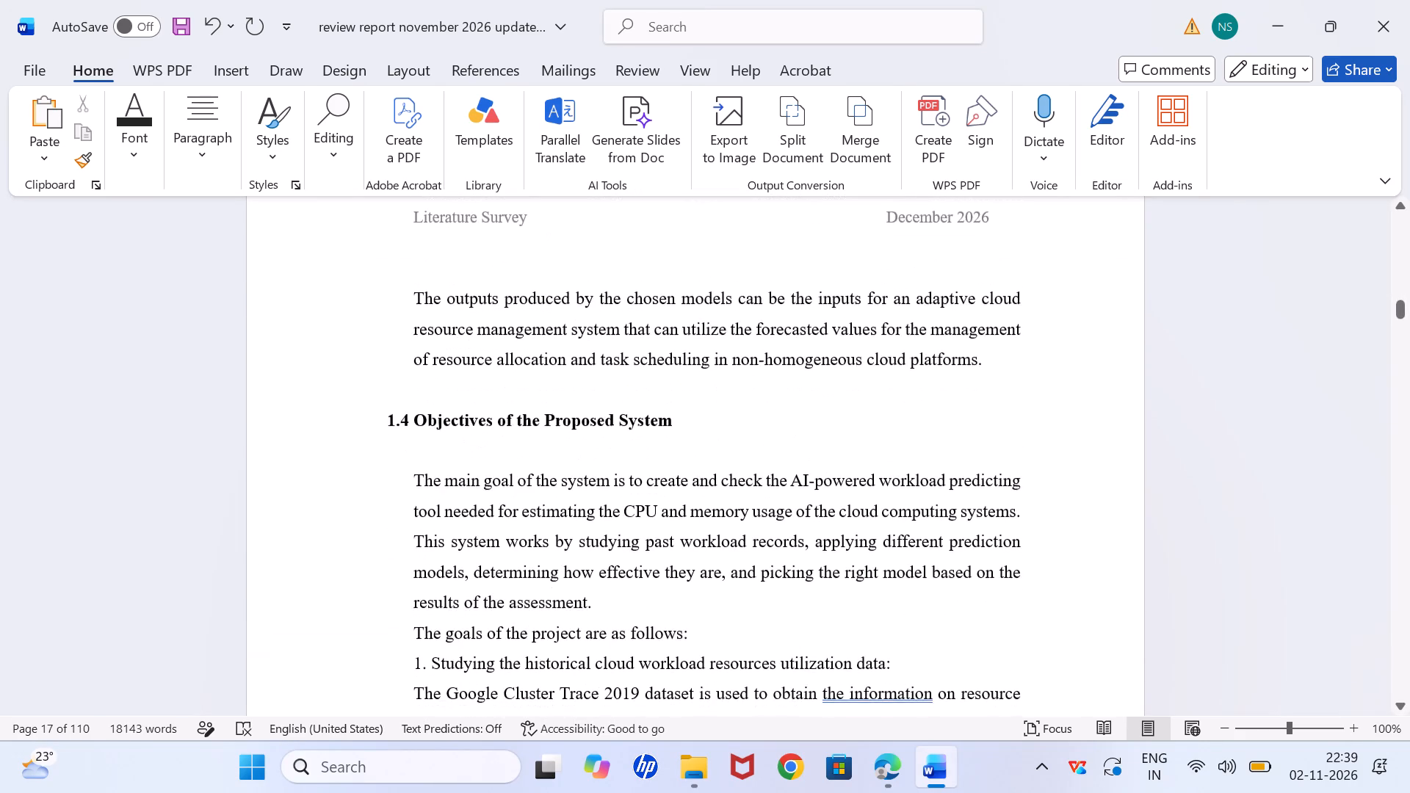
scroll(466, 408, up, 2)
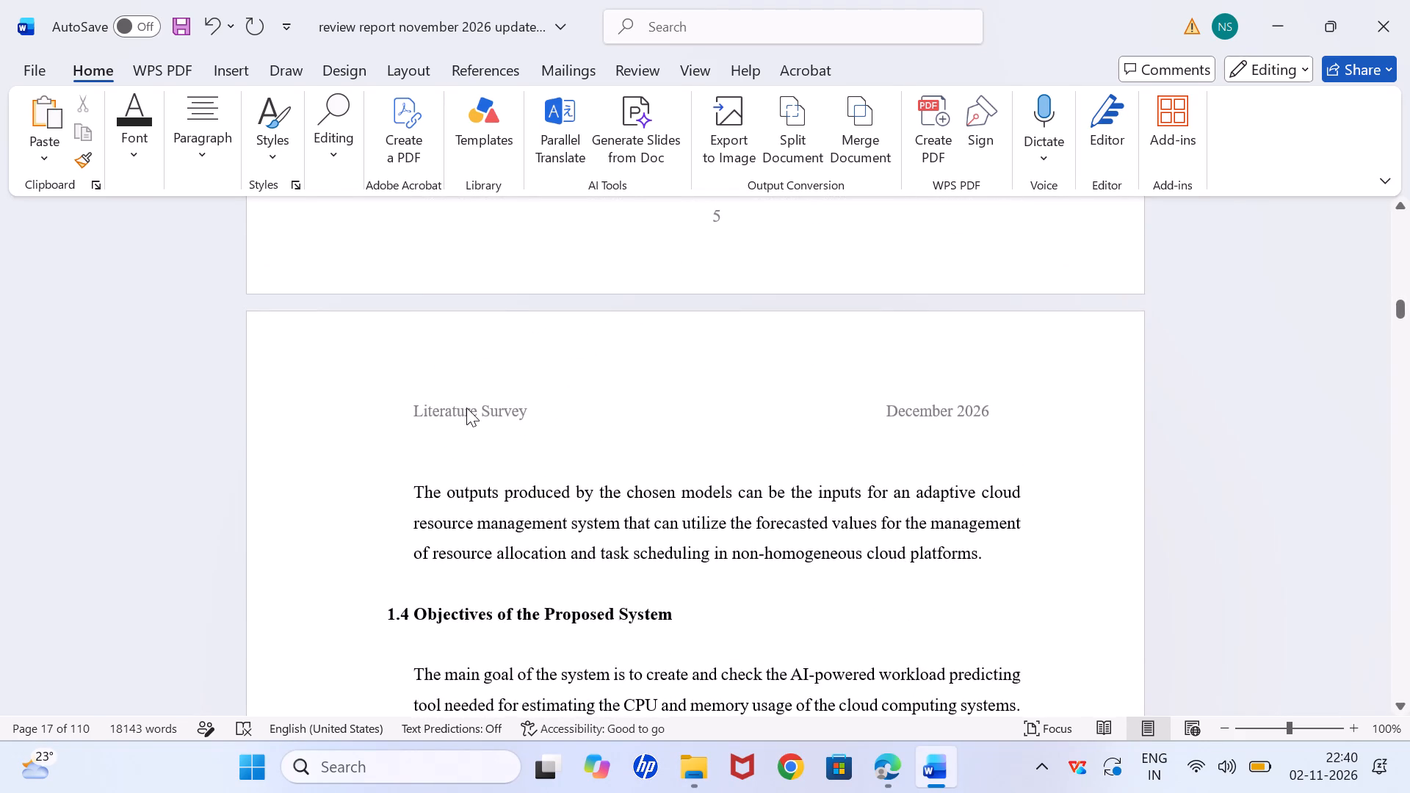
scroll(466, 408, down, 11)
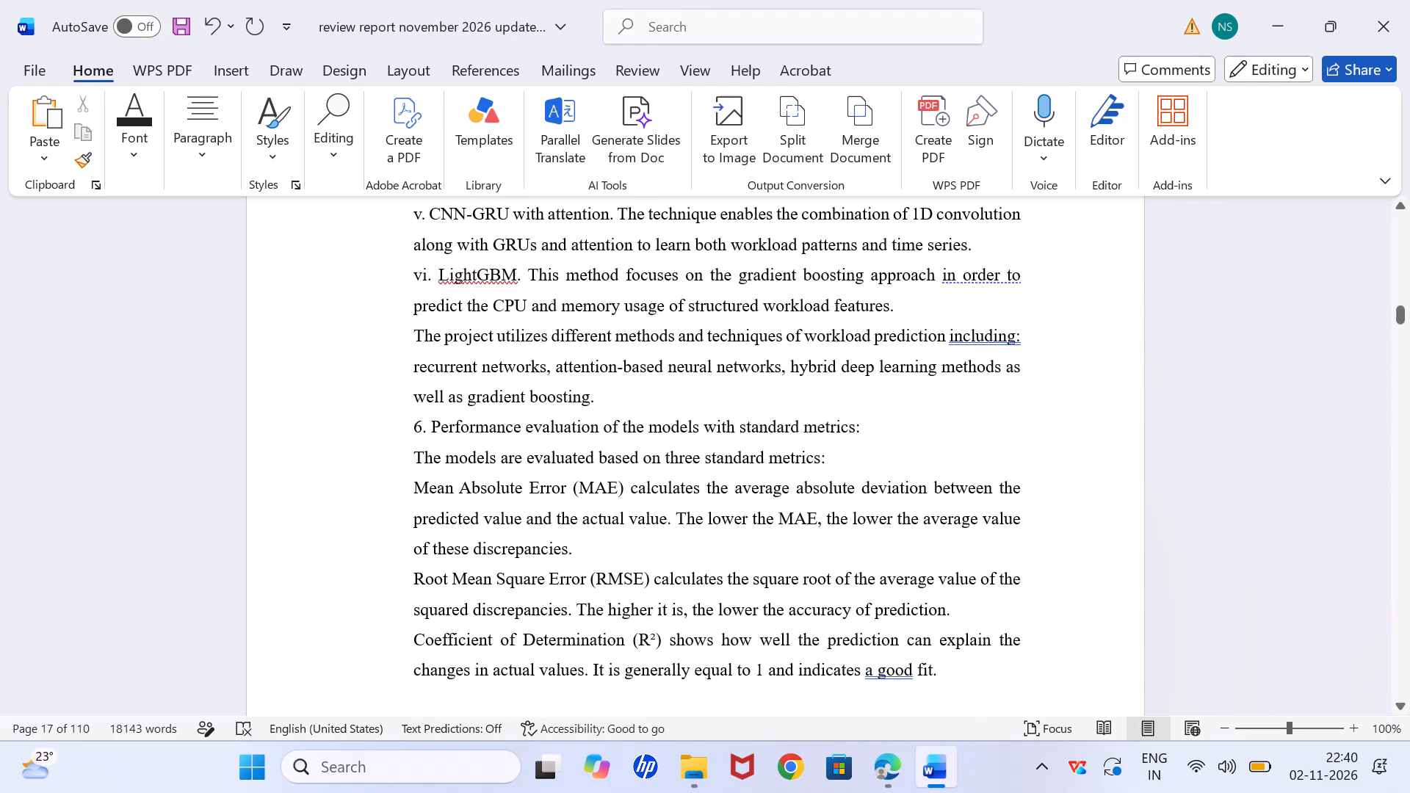
scroll(466, 408, down, 17)
scroll(466, 408, down, 6)
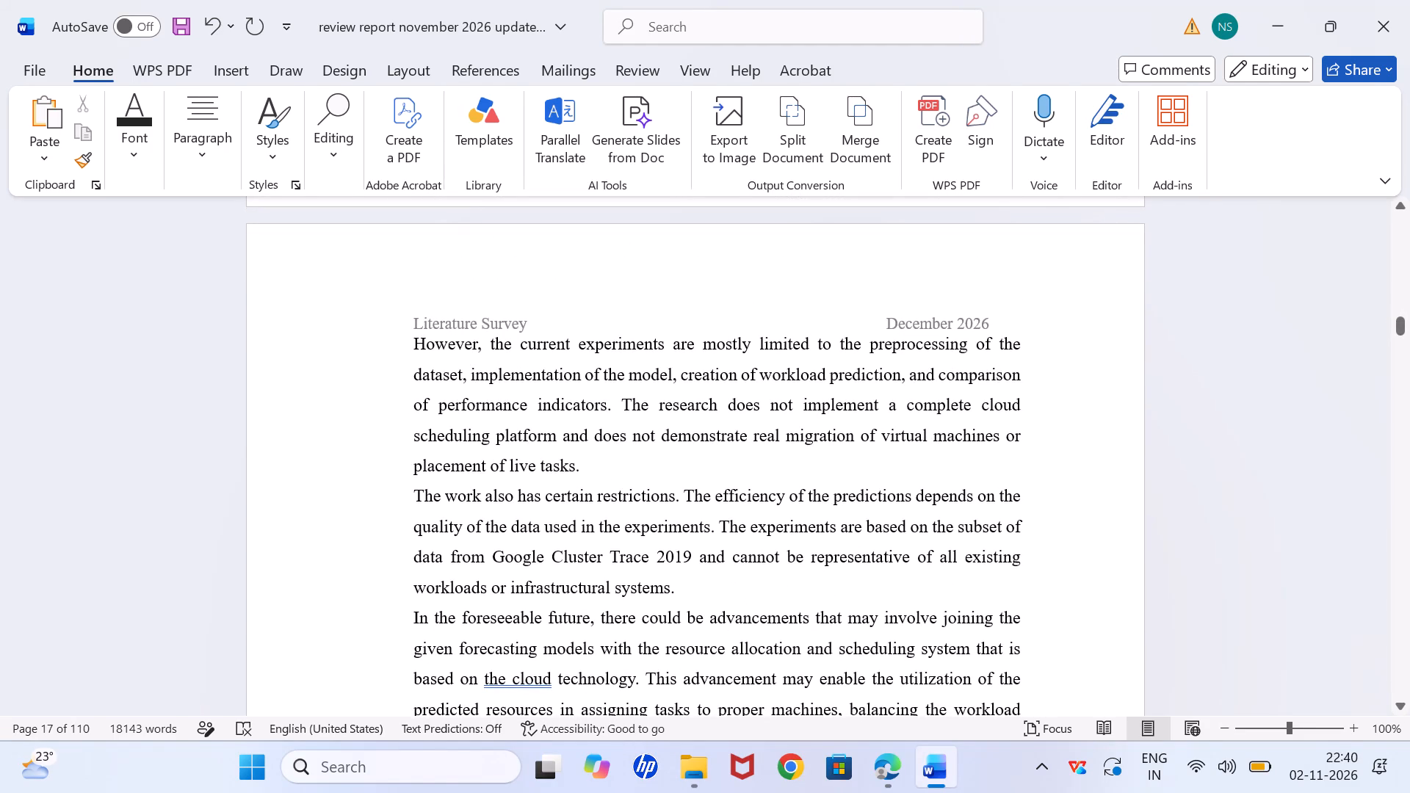
scroll(466, 408, down, 18)
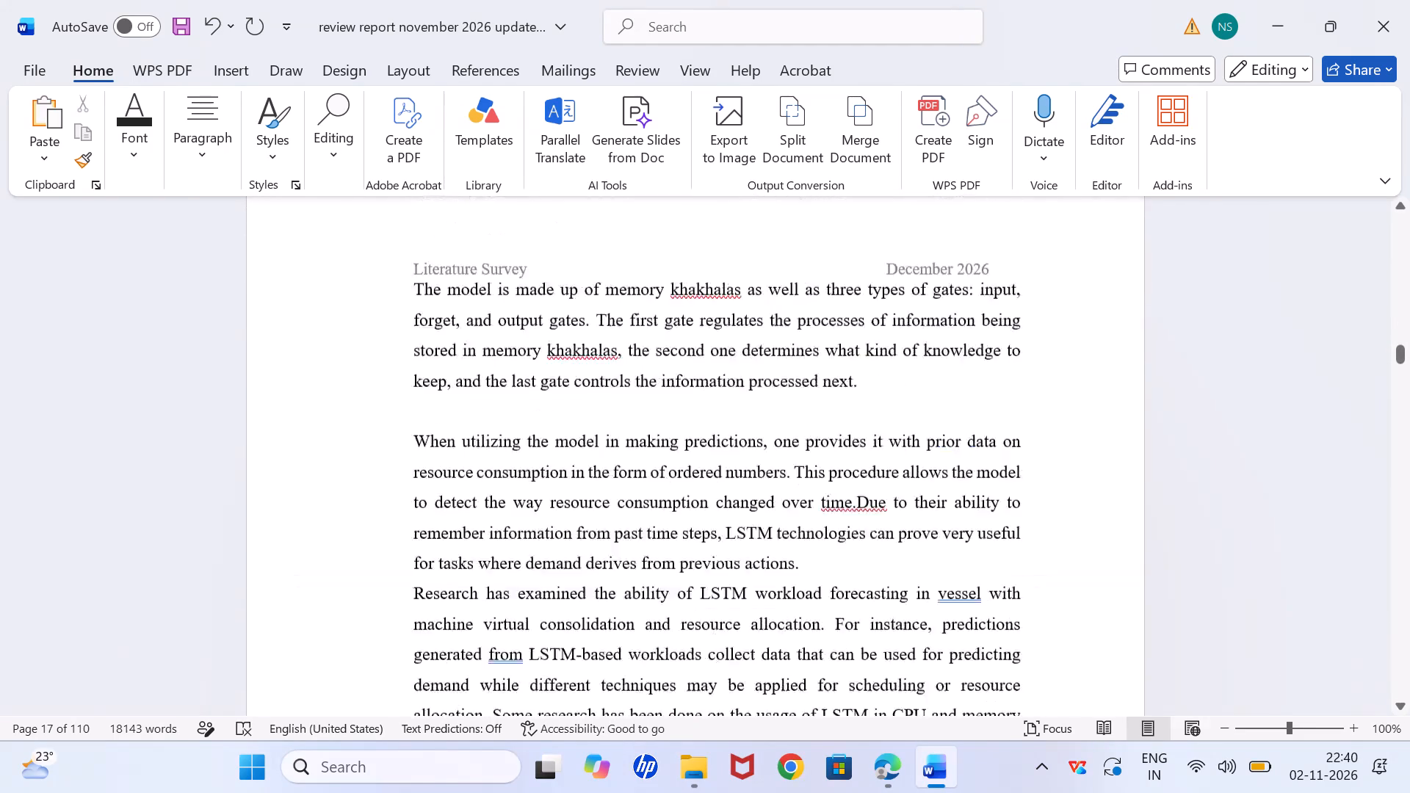
Copy and remove the plain, unbolded REFERENCES line above the bold centred REFERENCES heading on the last page.
scroll(466, 408, down, 20)
scroll(466, 408, down, 17)
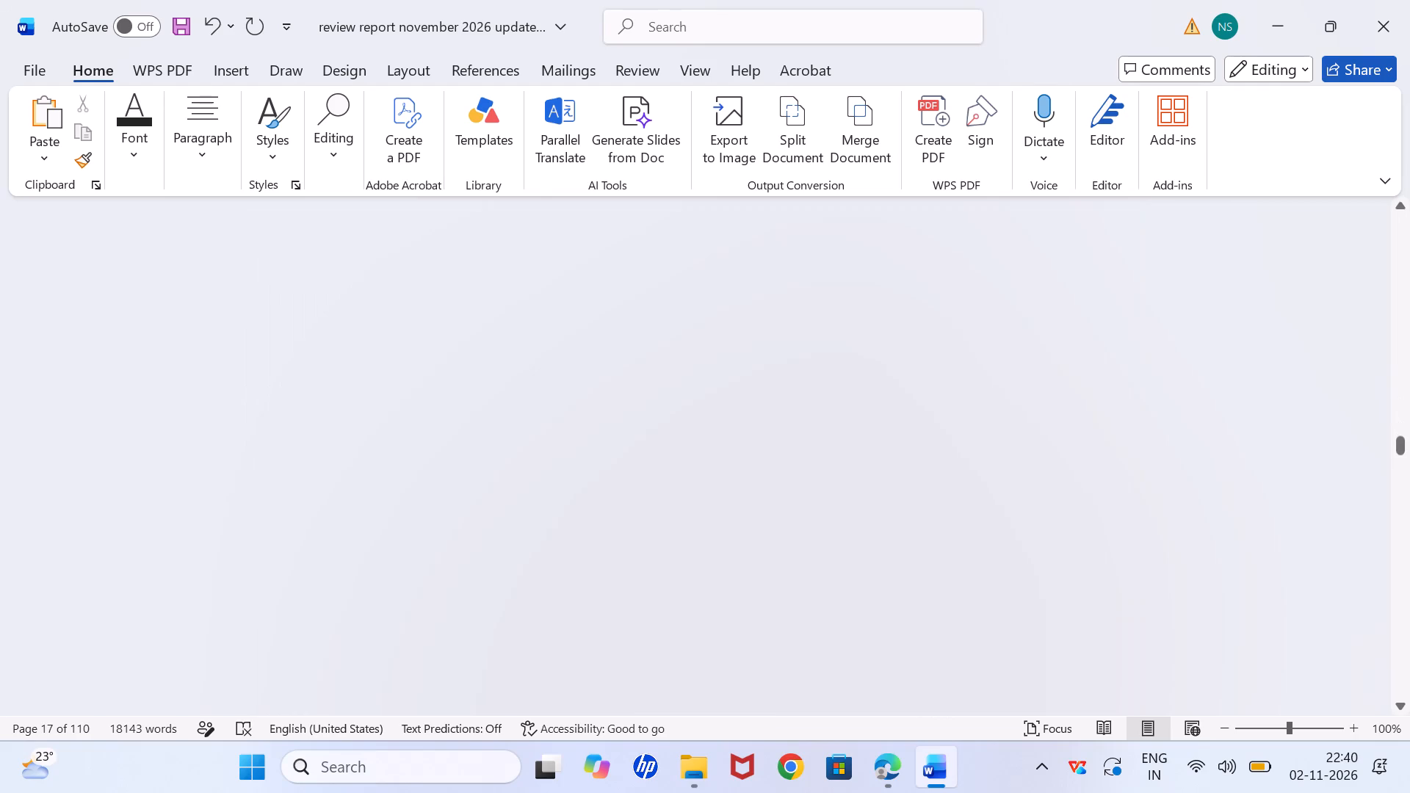
scroll(466, 408, down, 20)
scroll(466, 408, down, 16)
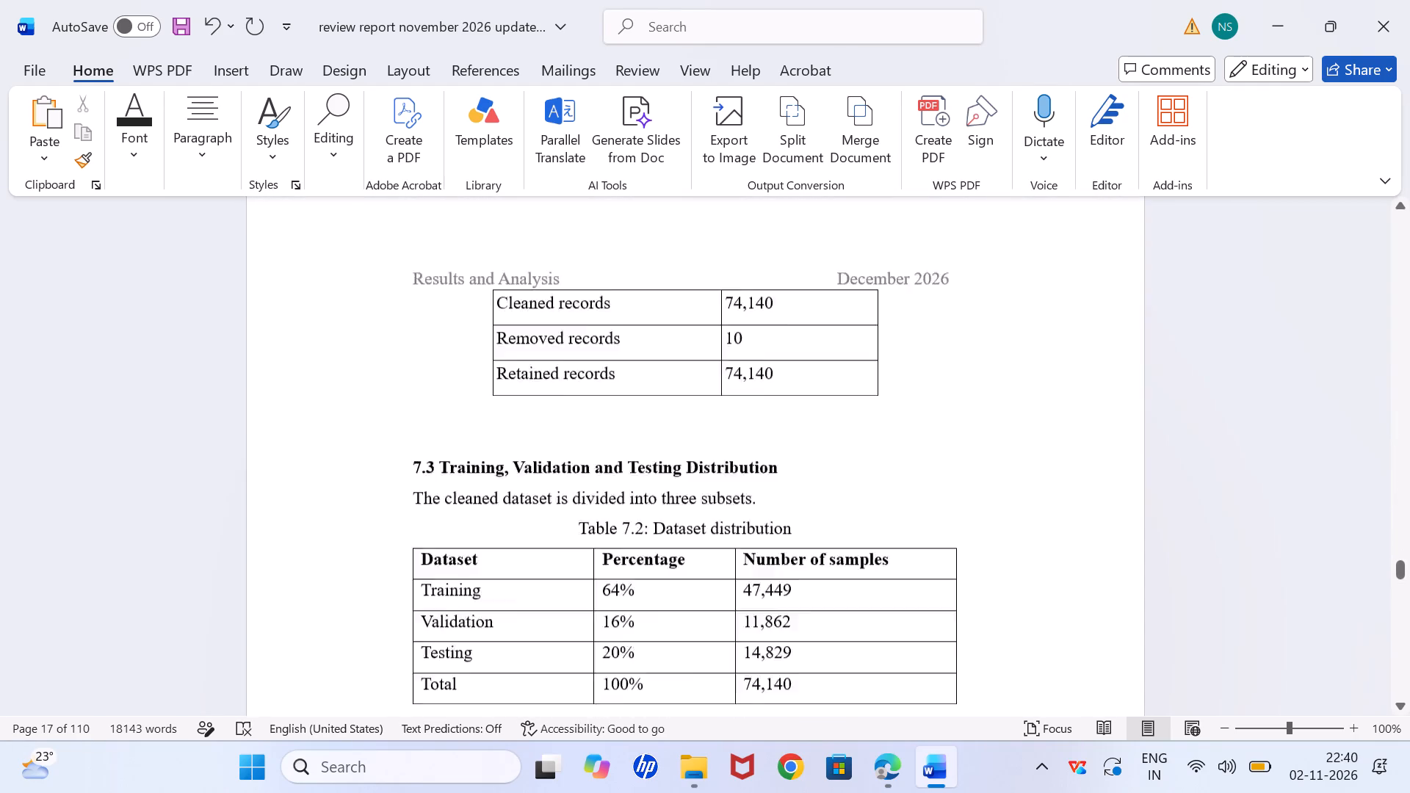
scroll(466, 408, down, 20)
scroll(466, 408, down, 16)
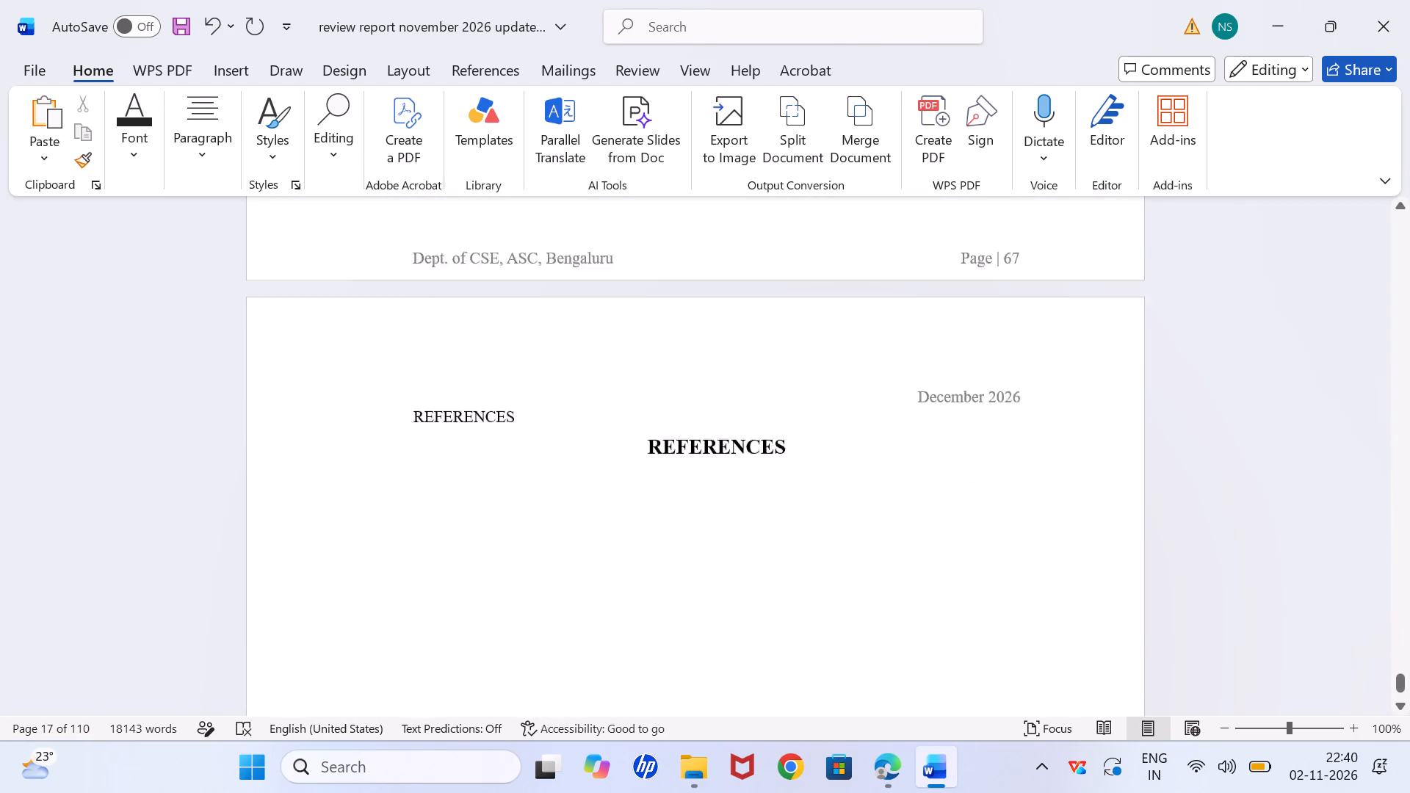
scroll(466, 408, down, 11)
scroll(466, 408, up, 6)
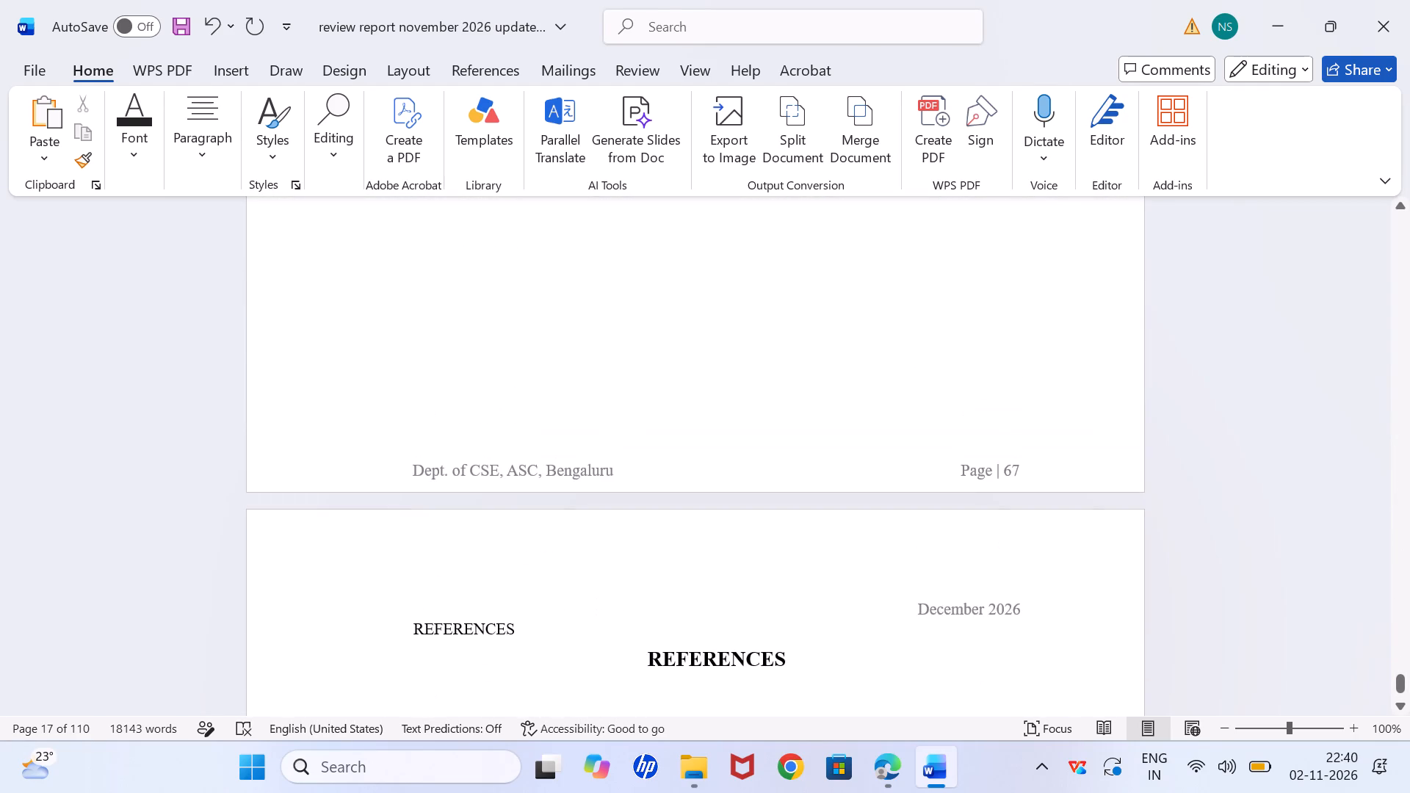
scroll(466, 408, down, 2)
drag(523, 419, 416, 423)
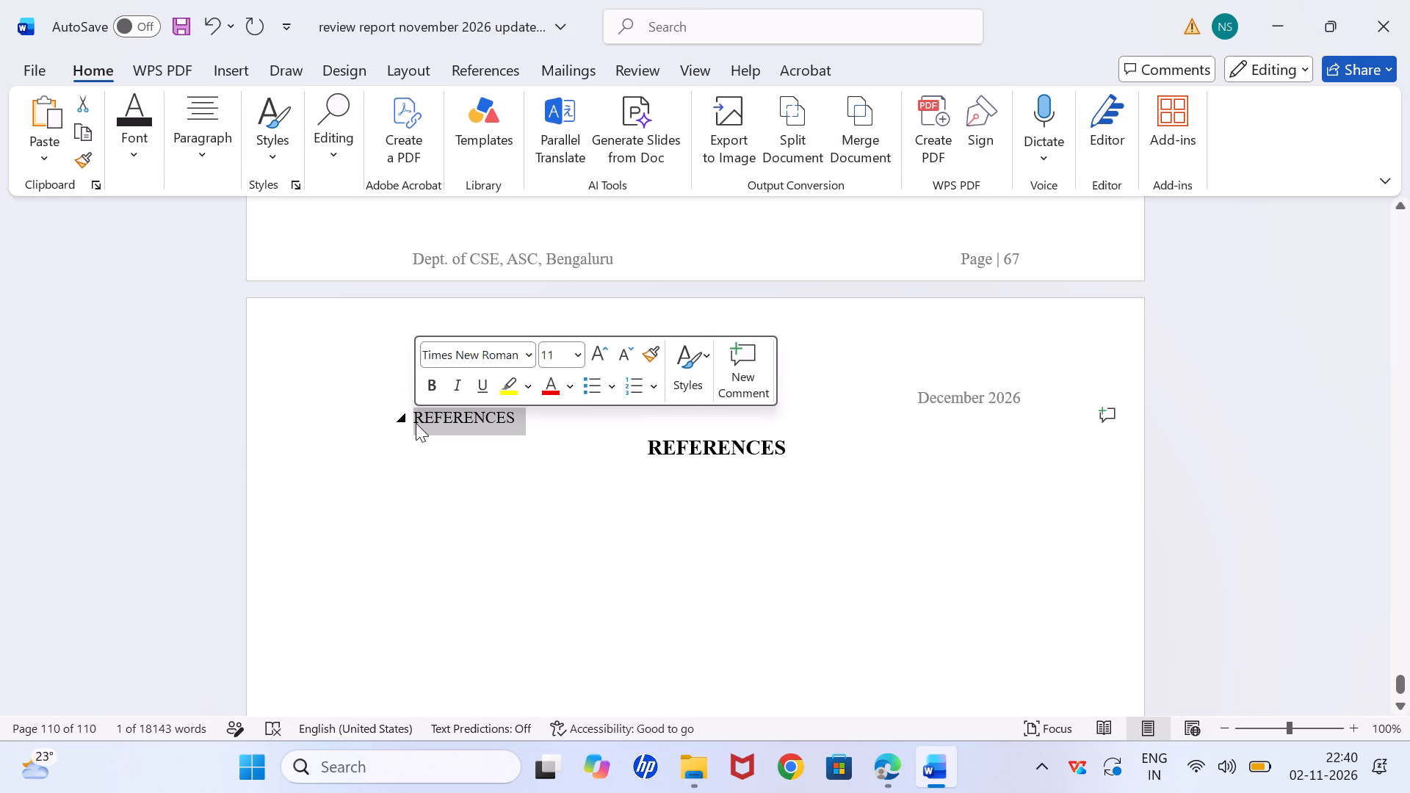
key(ctrl+c)
key(BackSpace)
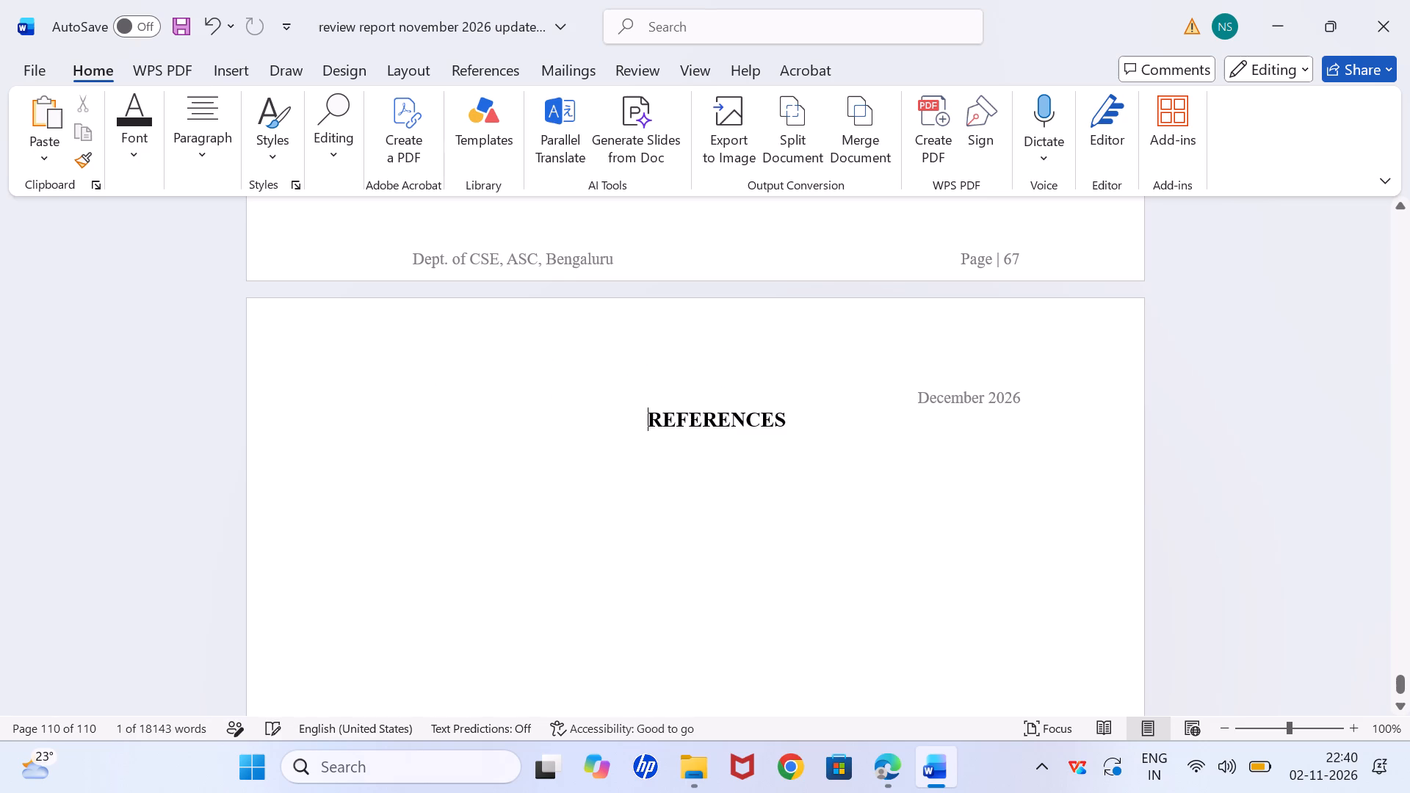
Add "References" to the page header of the references section, opposite December 2026, save the document and return to the body text.
double_click(445, 358)
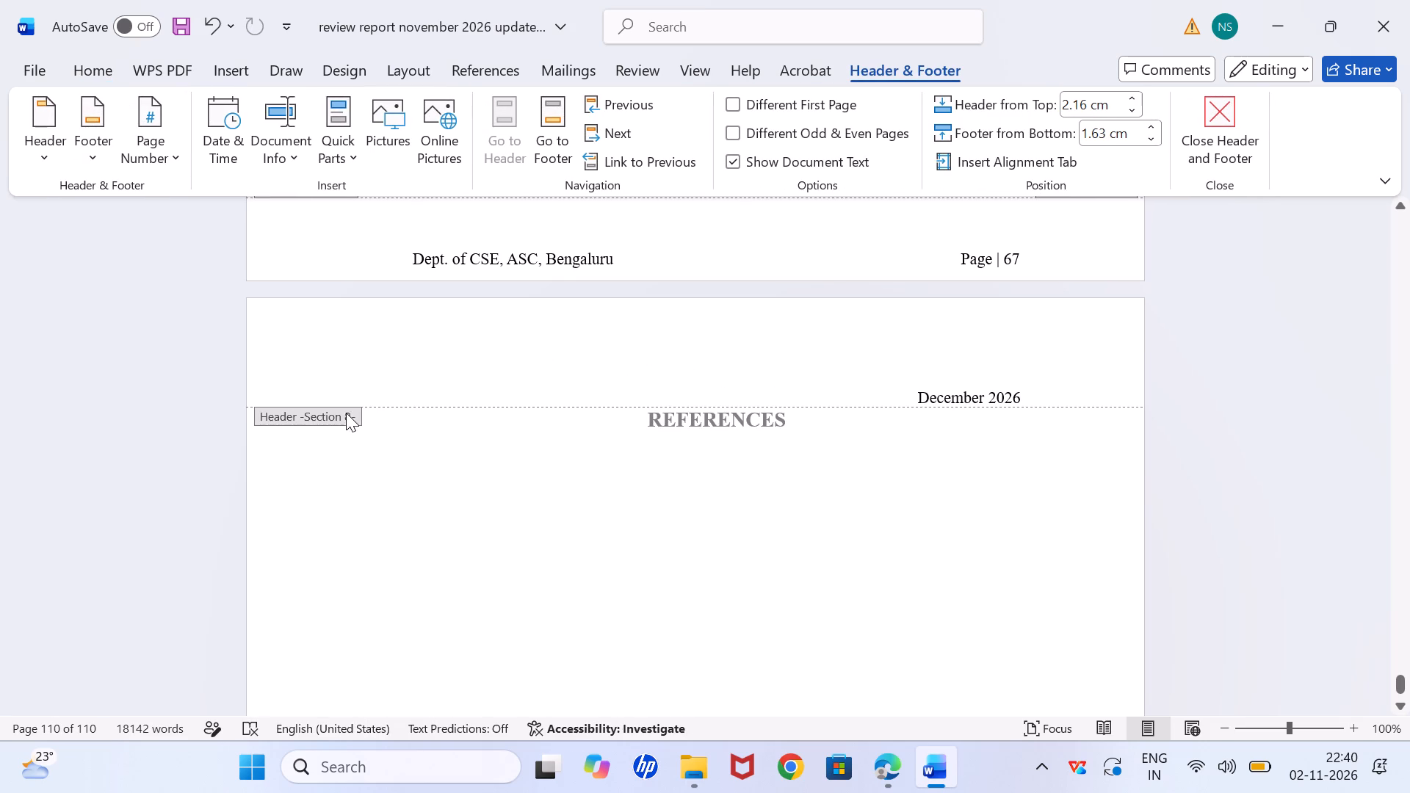
click(341, 415)
click(409, 404)
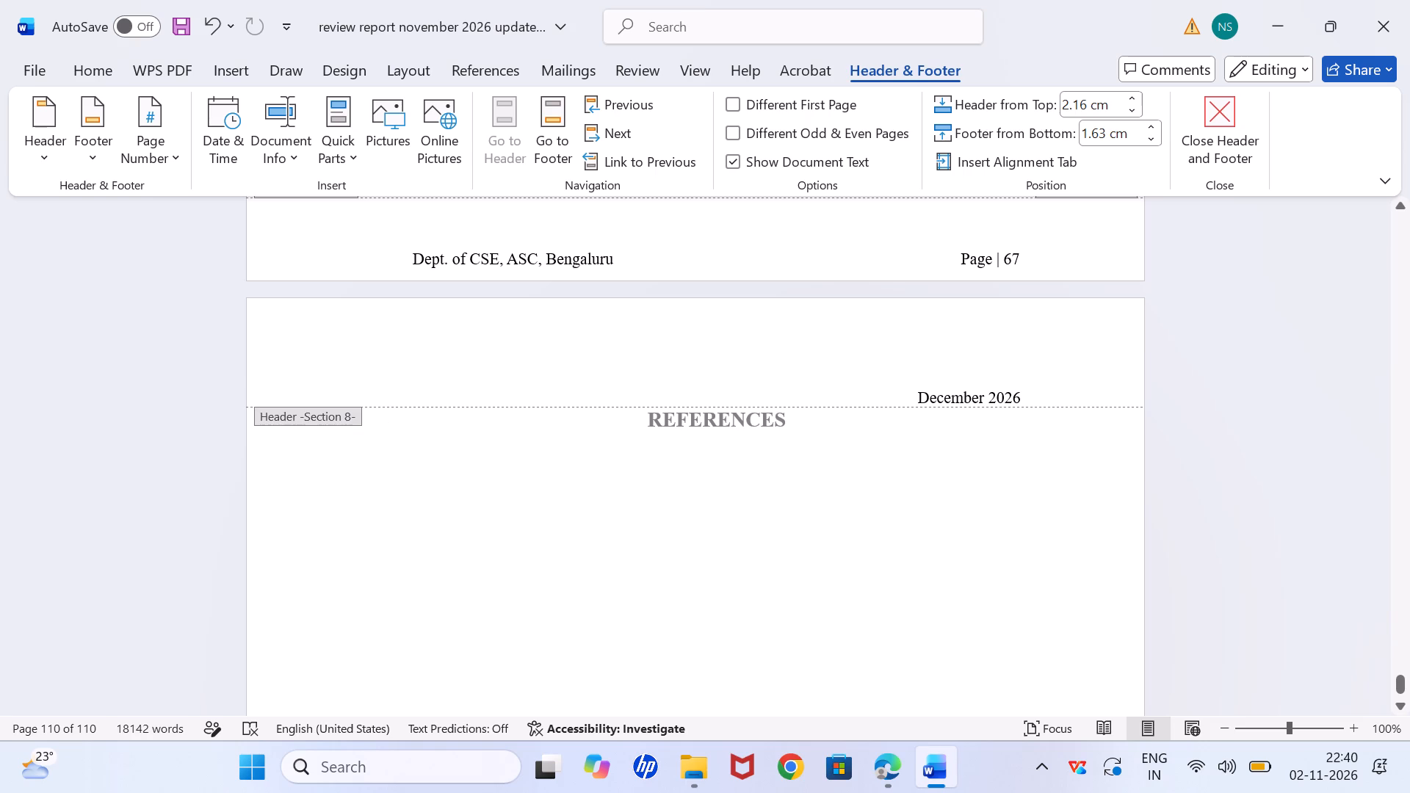
click(436, 382)
double_click(404, 392)
key(r)
text(efere)
text(nces)
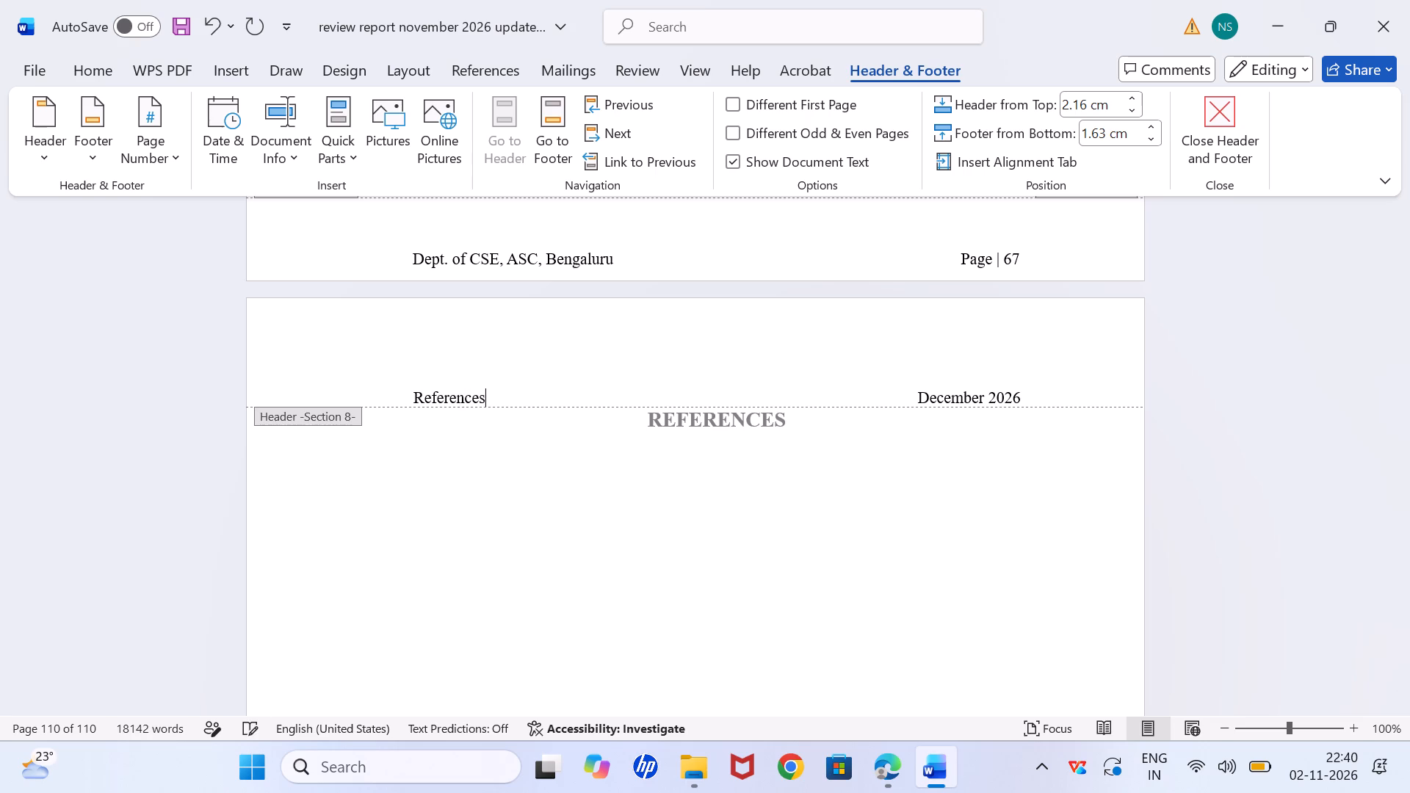
key(Return)
key(BackSpace)
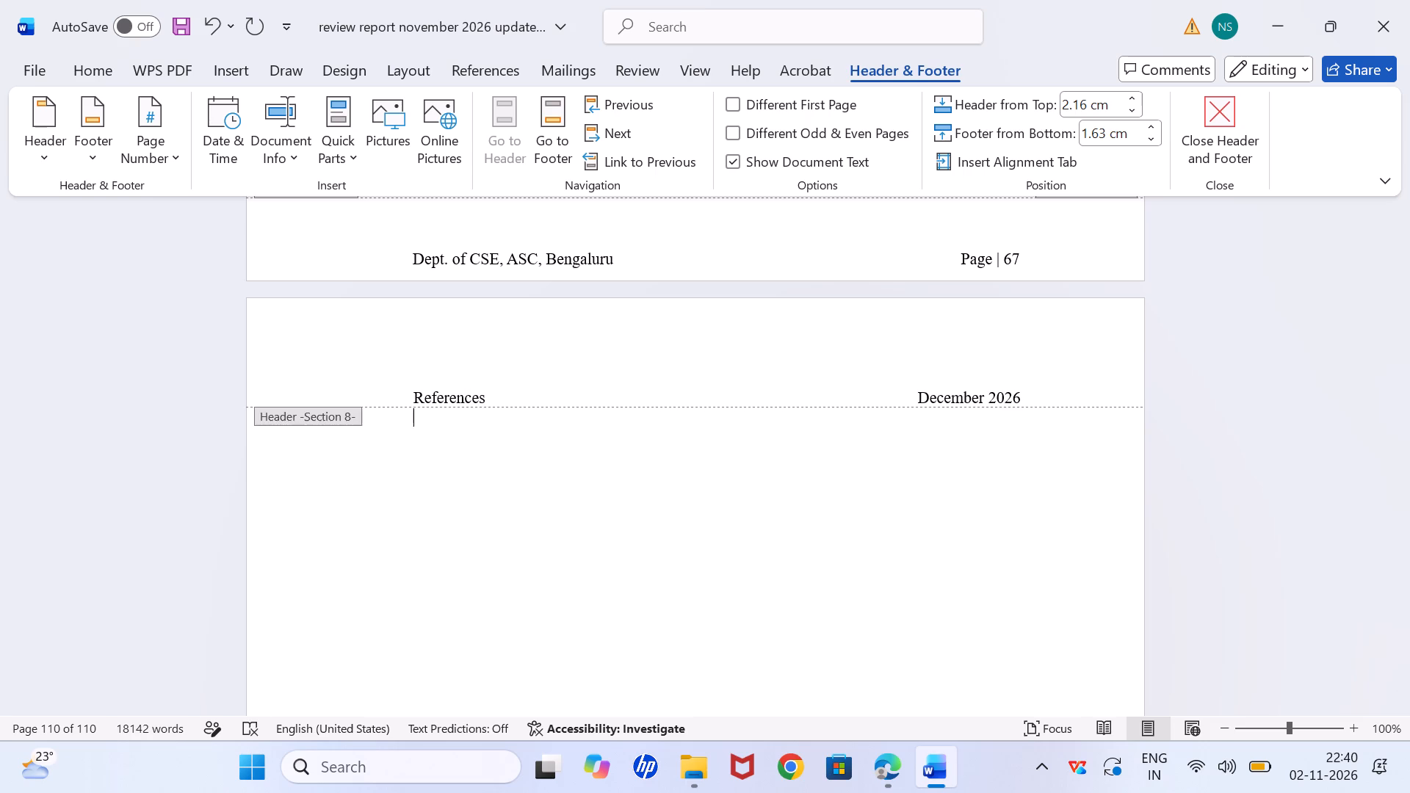
key(ctrl+s)
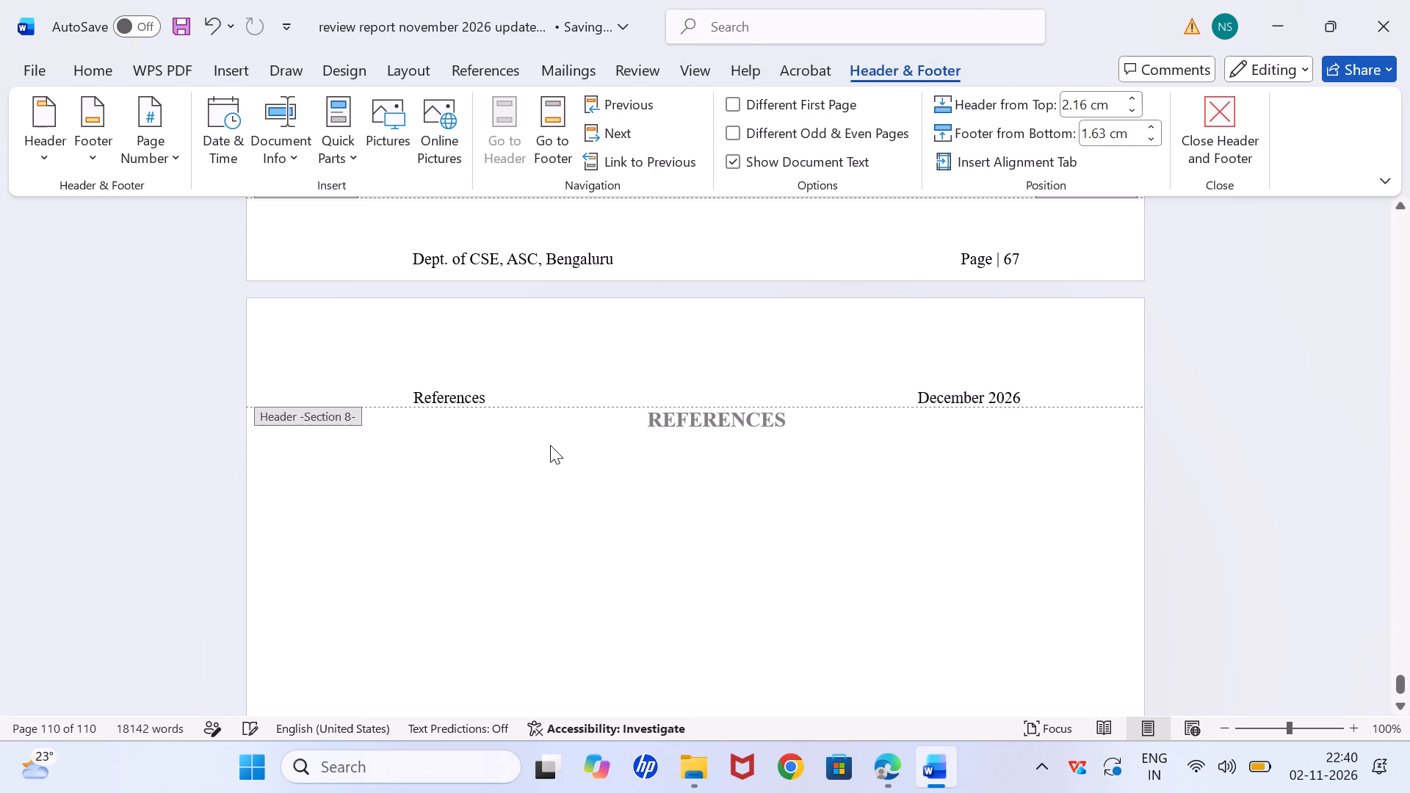
click(1229, 117)
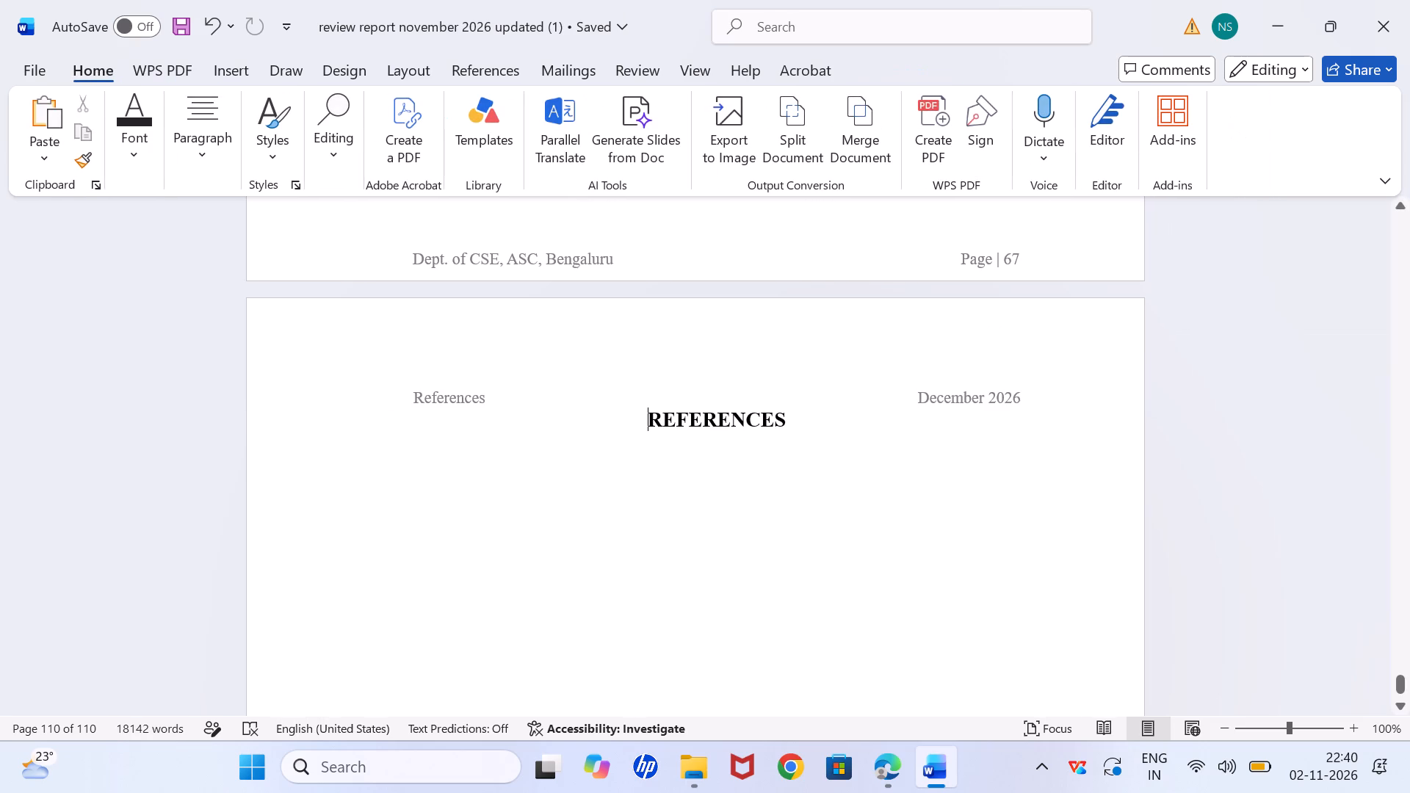
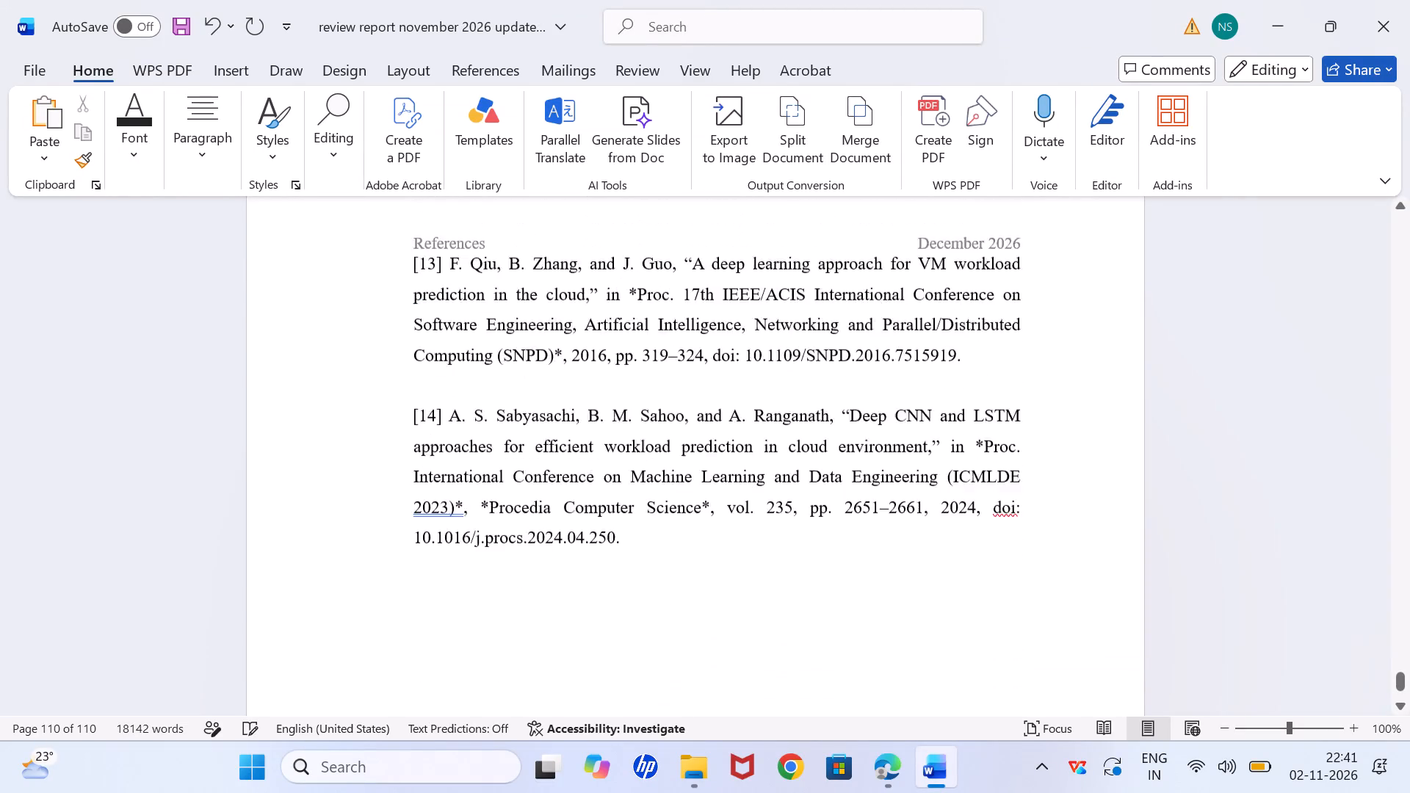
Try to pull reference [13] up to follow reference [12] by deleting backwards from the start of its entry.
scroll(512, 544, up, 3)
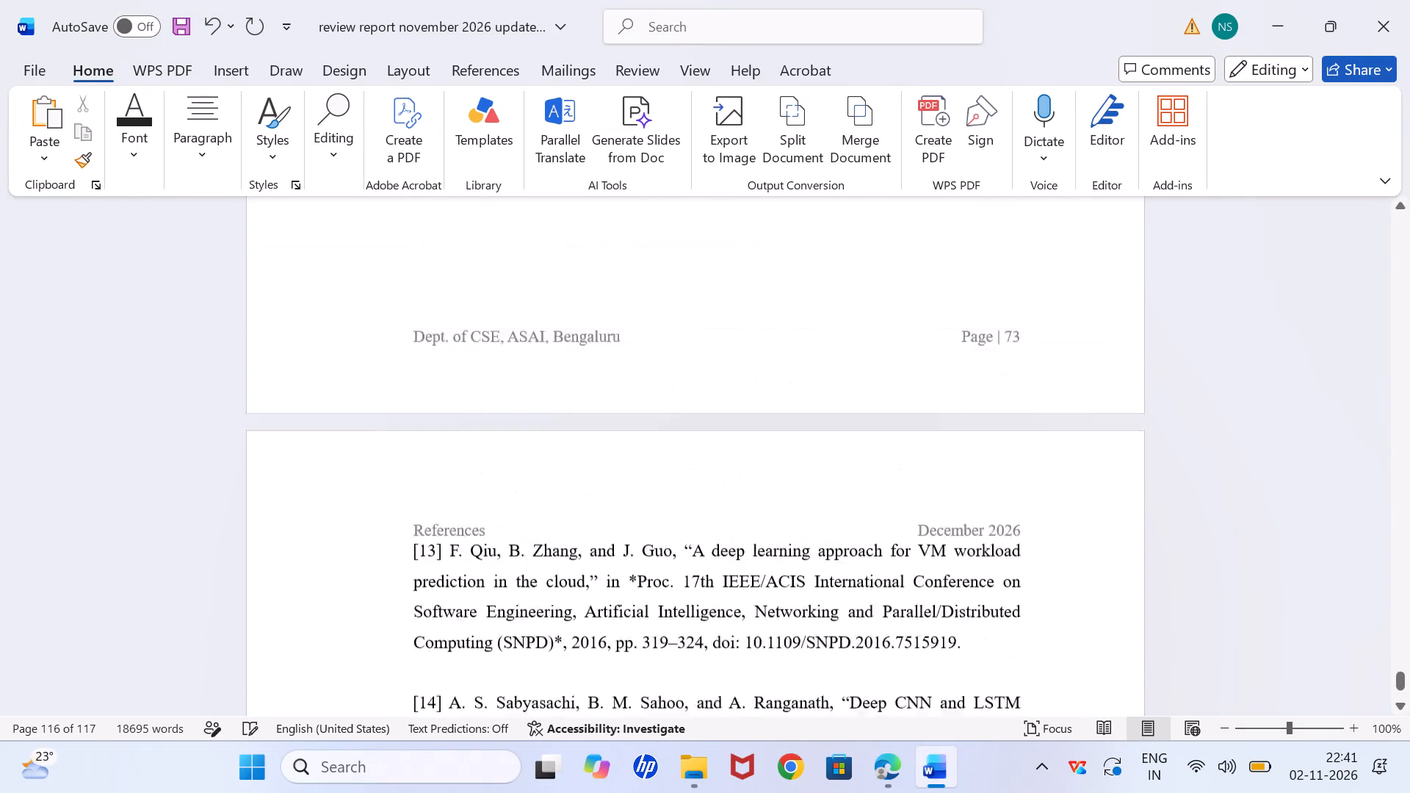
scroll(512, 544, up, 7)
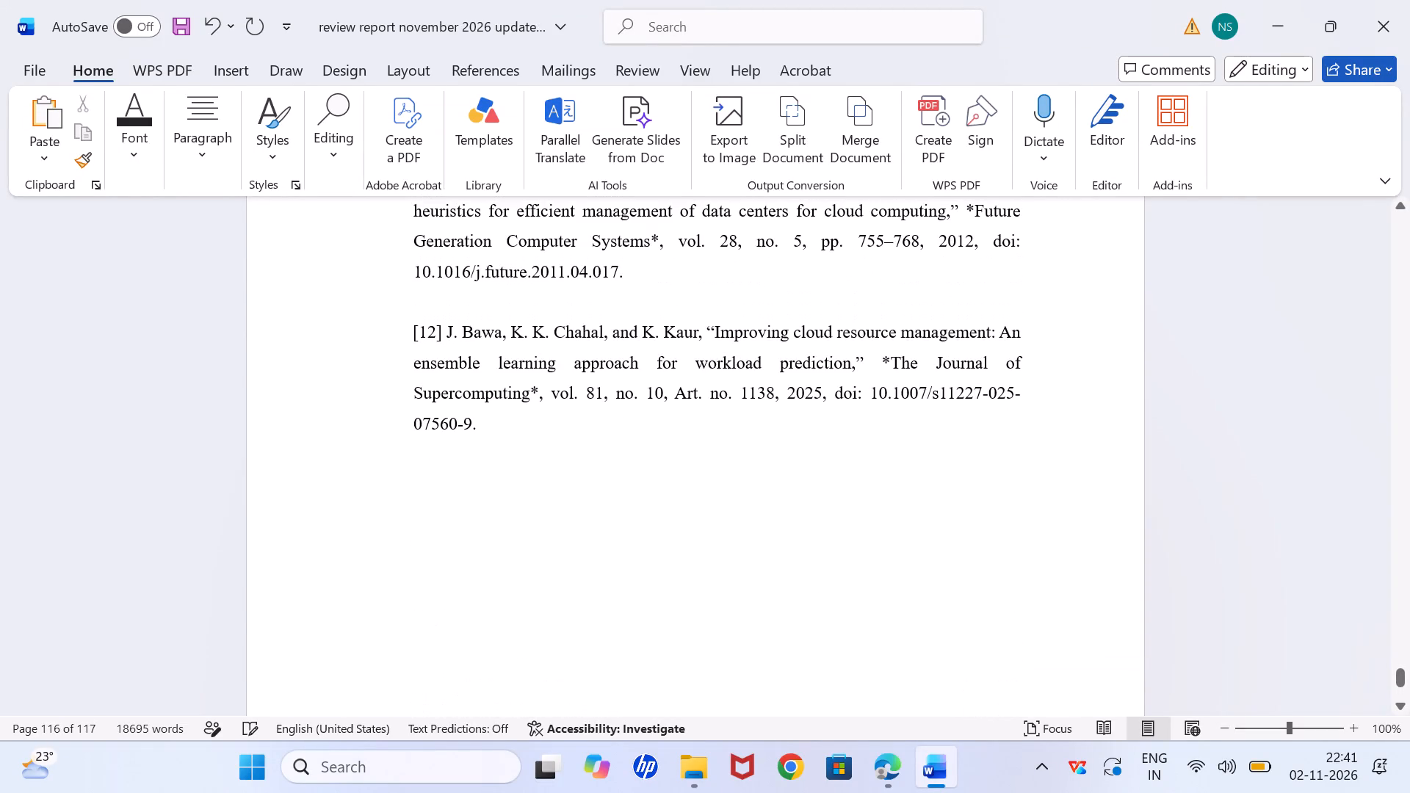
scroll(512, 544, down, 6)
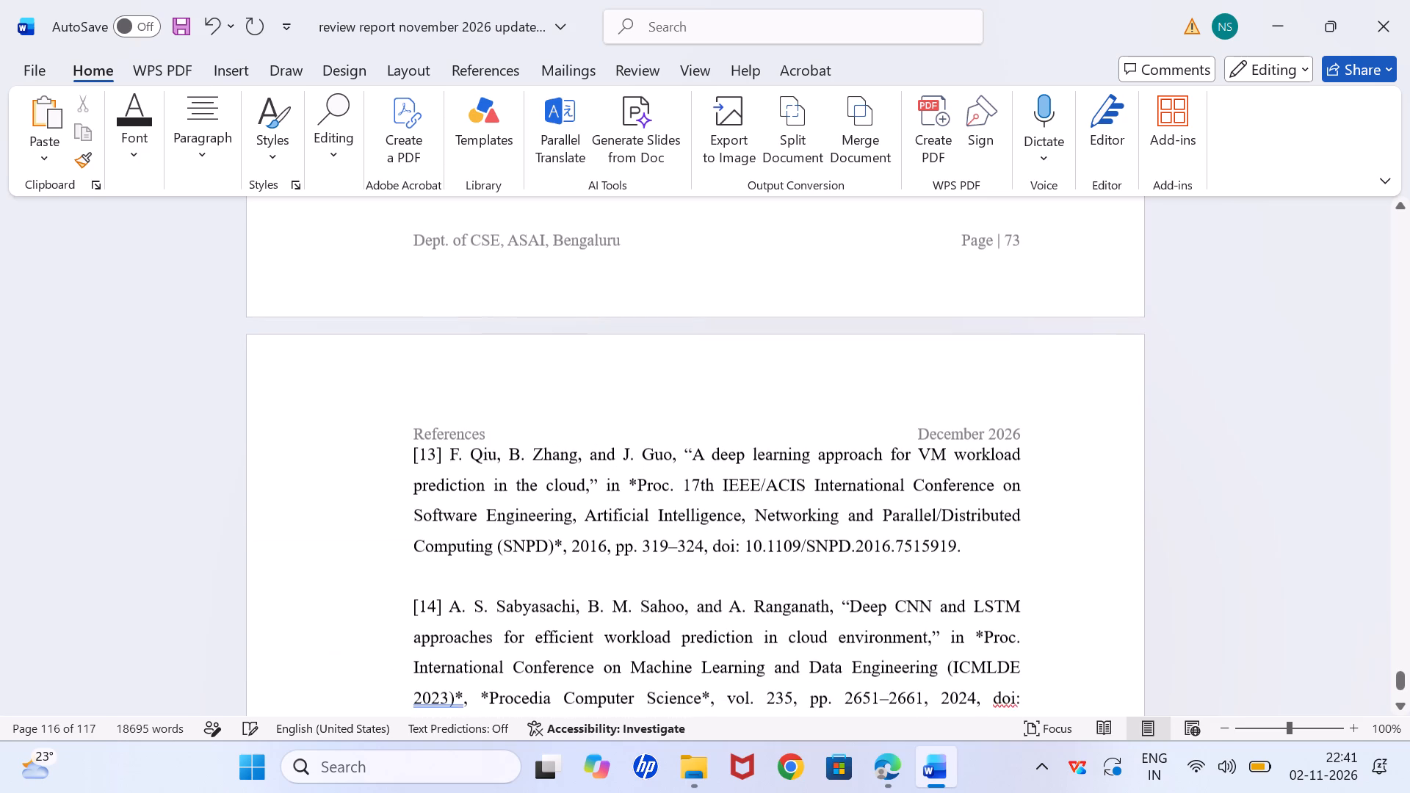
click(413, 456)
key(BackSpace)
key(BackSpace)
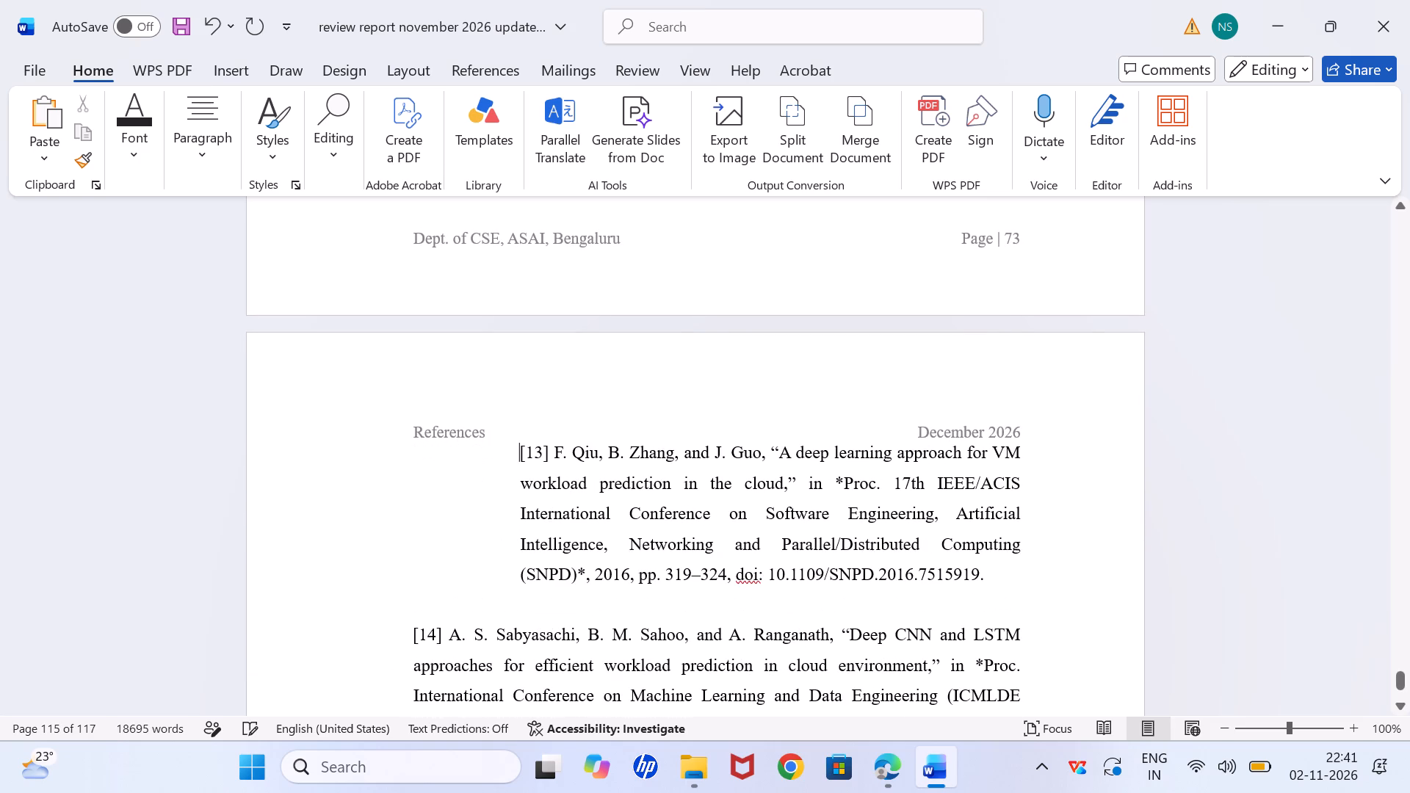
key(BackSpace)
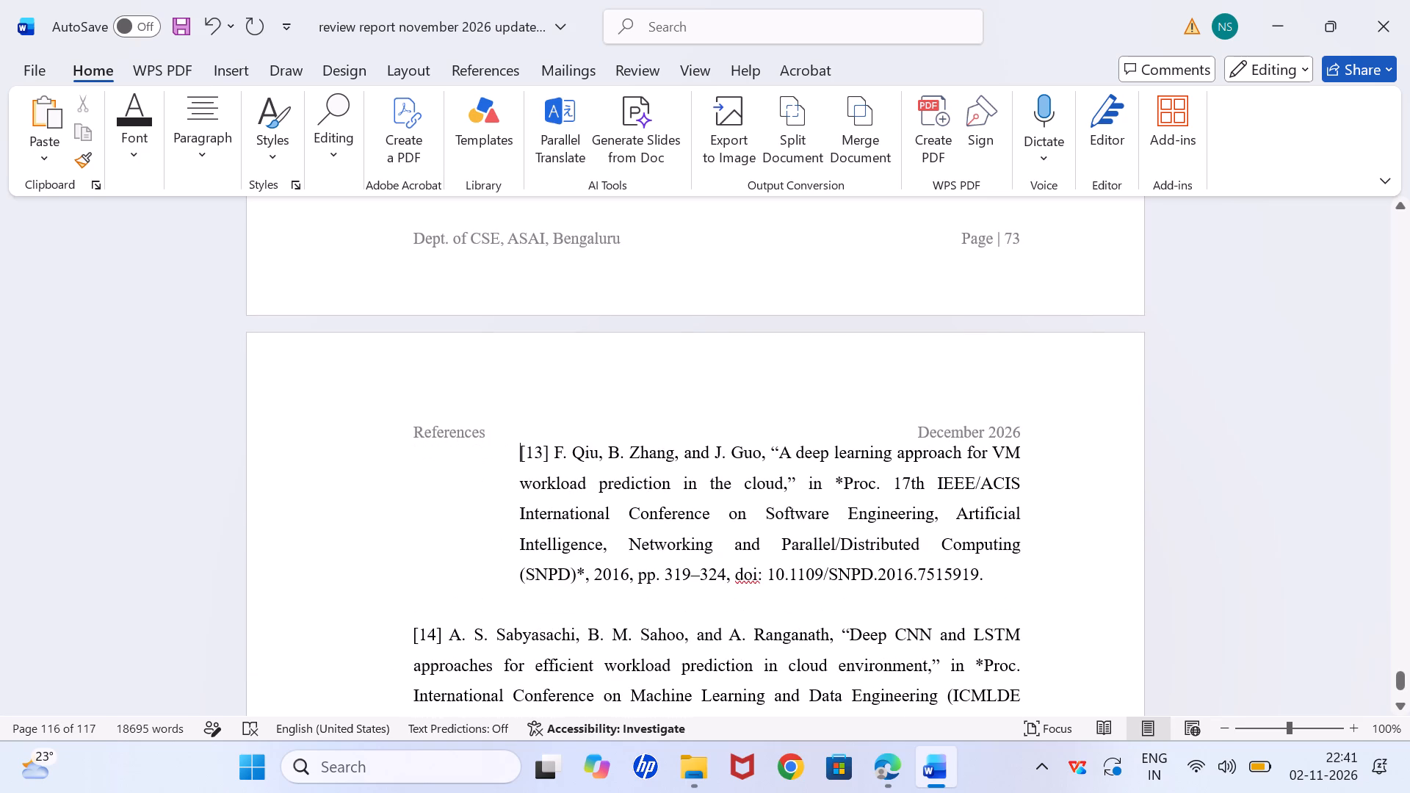
Undo the spacing edits before reference [13] and the insertion of the reference list under the REFERENCES heading.
scroll(474, 582, up, 1)
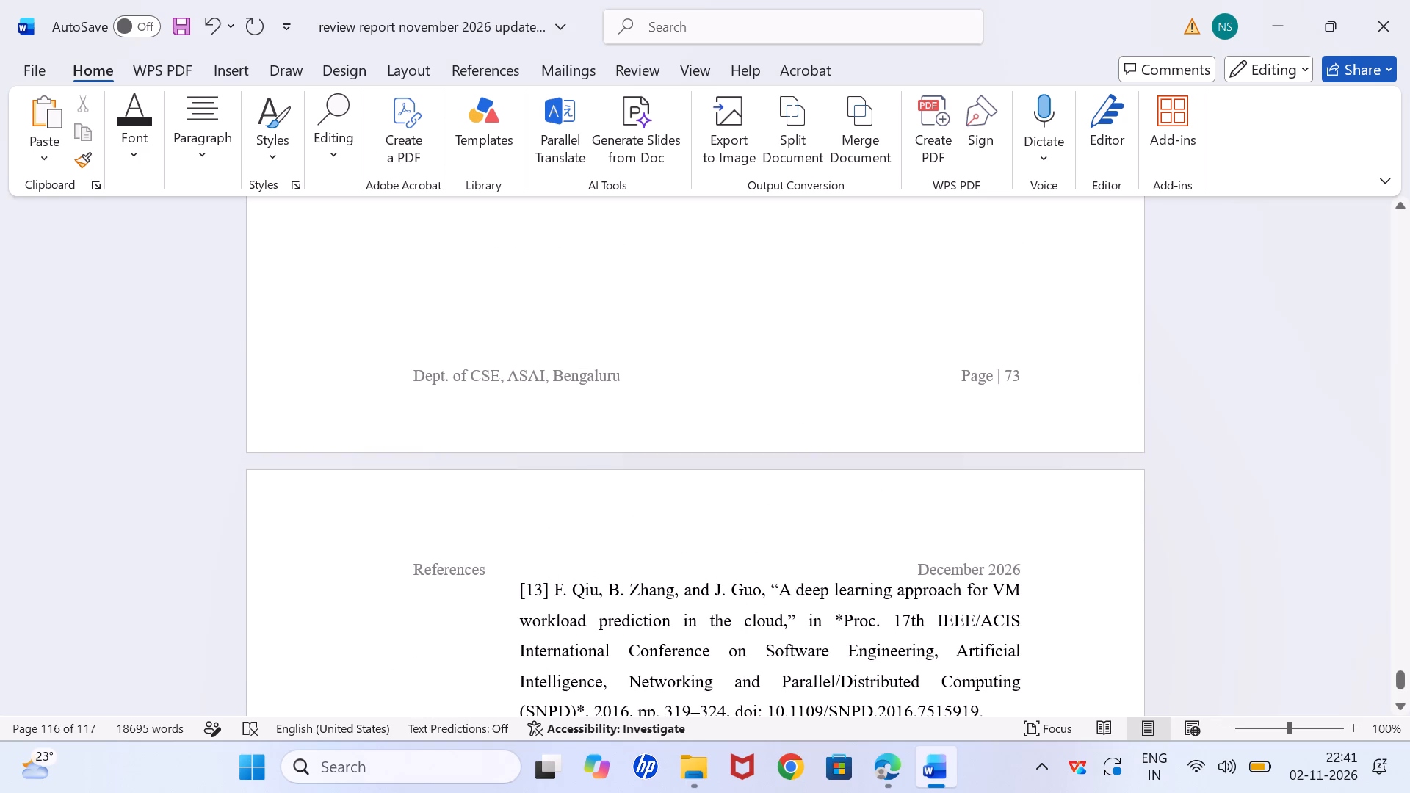
scroll(474, 582, up, 11)
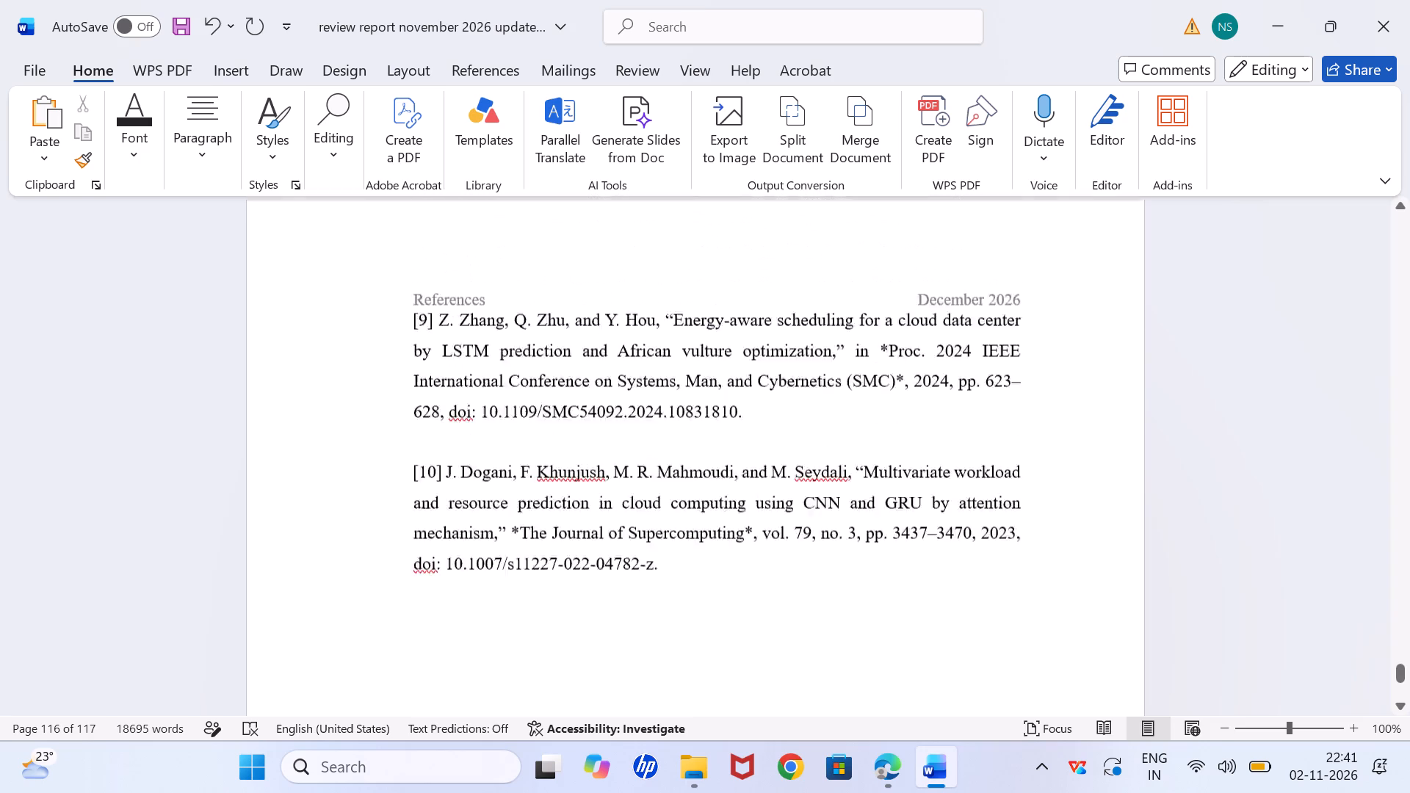
scroll(474, 582, up, 10)
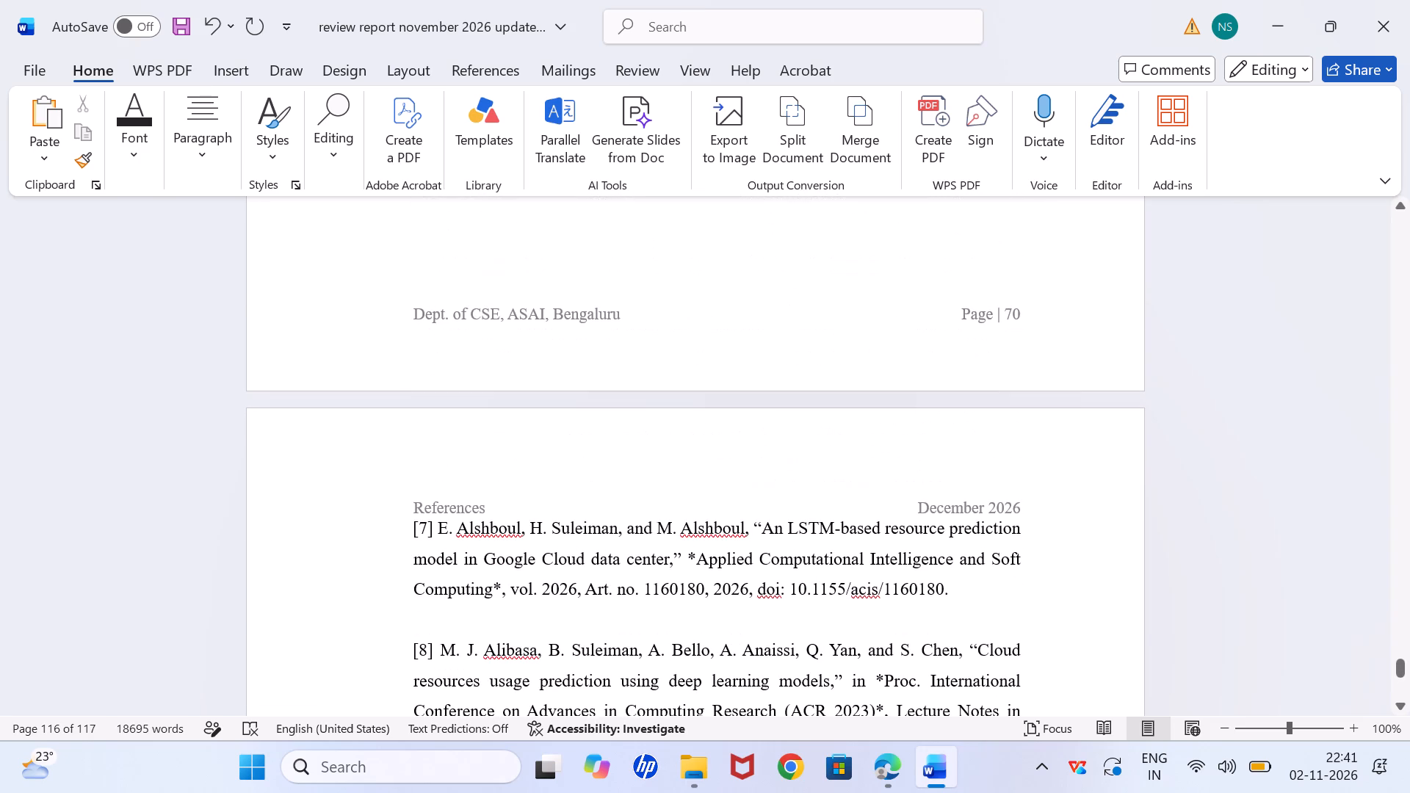
key(ctrl+z)
key(ctrl+z)
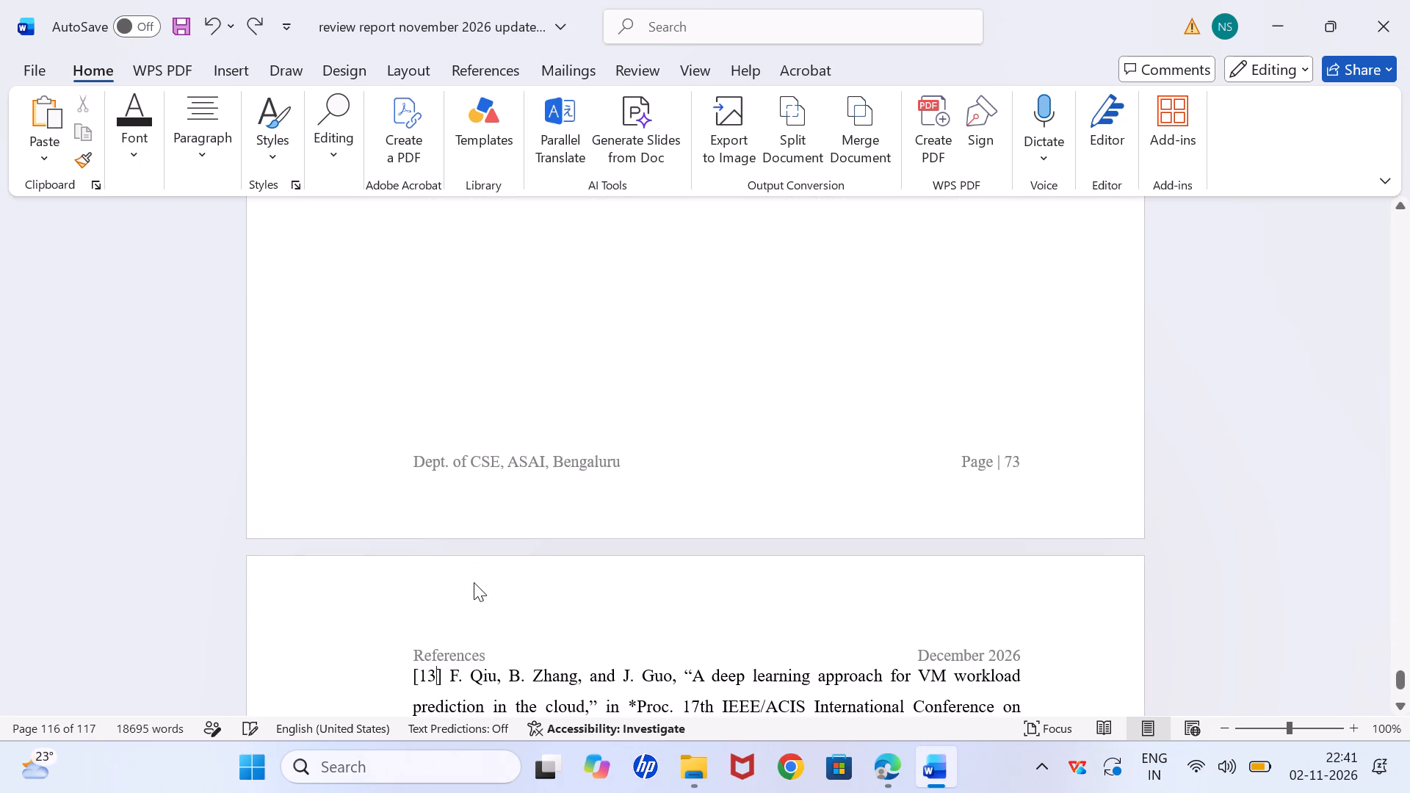
key(ctrl+z)
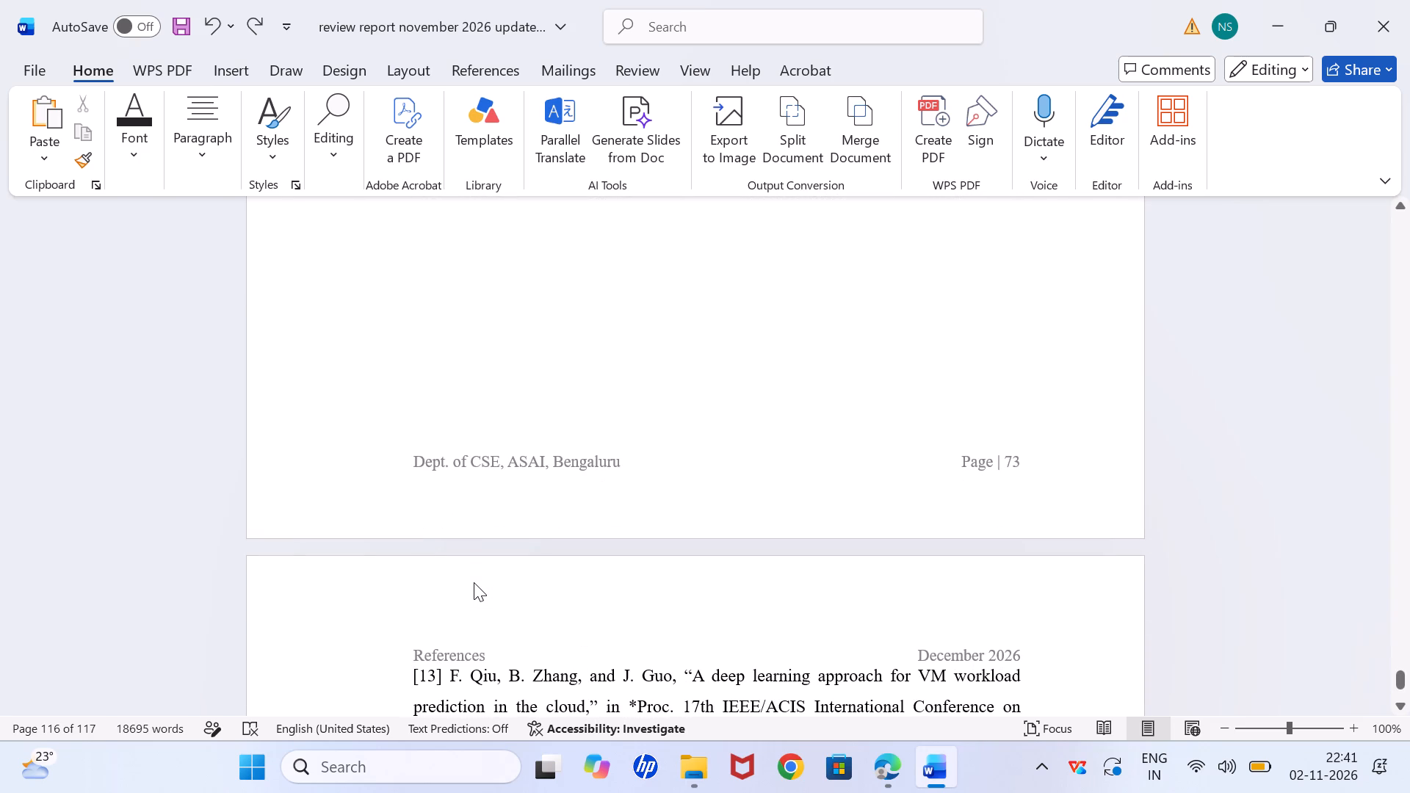
key(ctrl+z)
scroll(474, 582, up, 3)
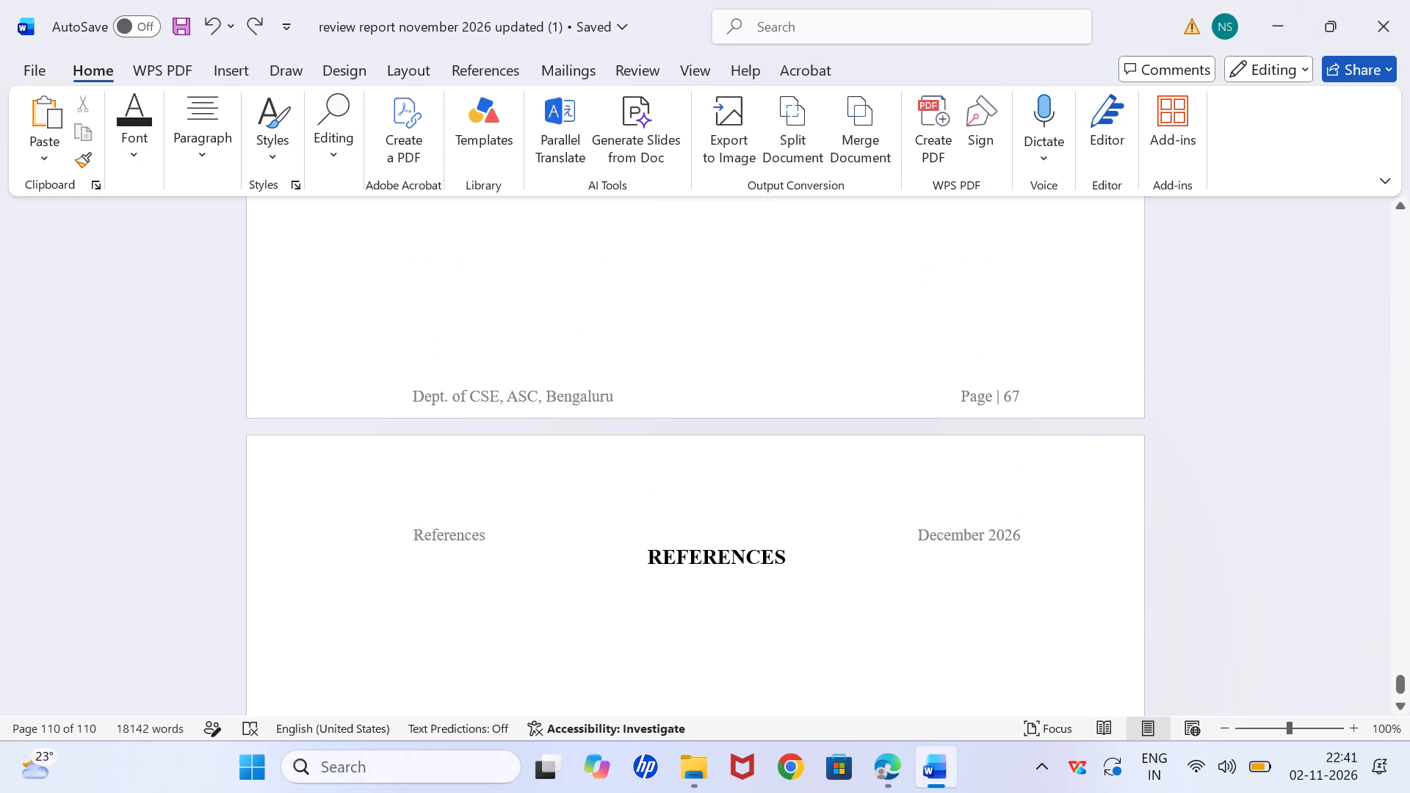
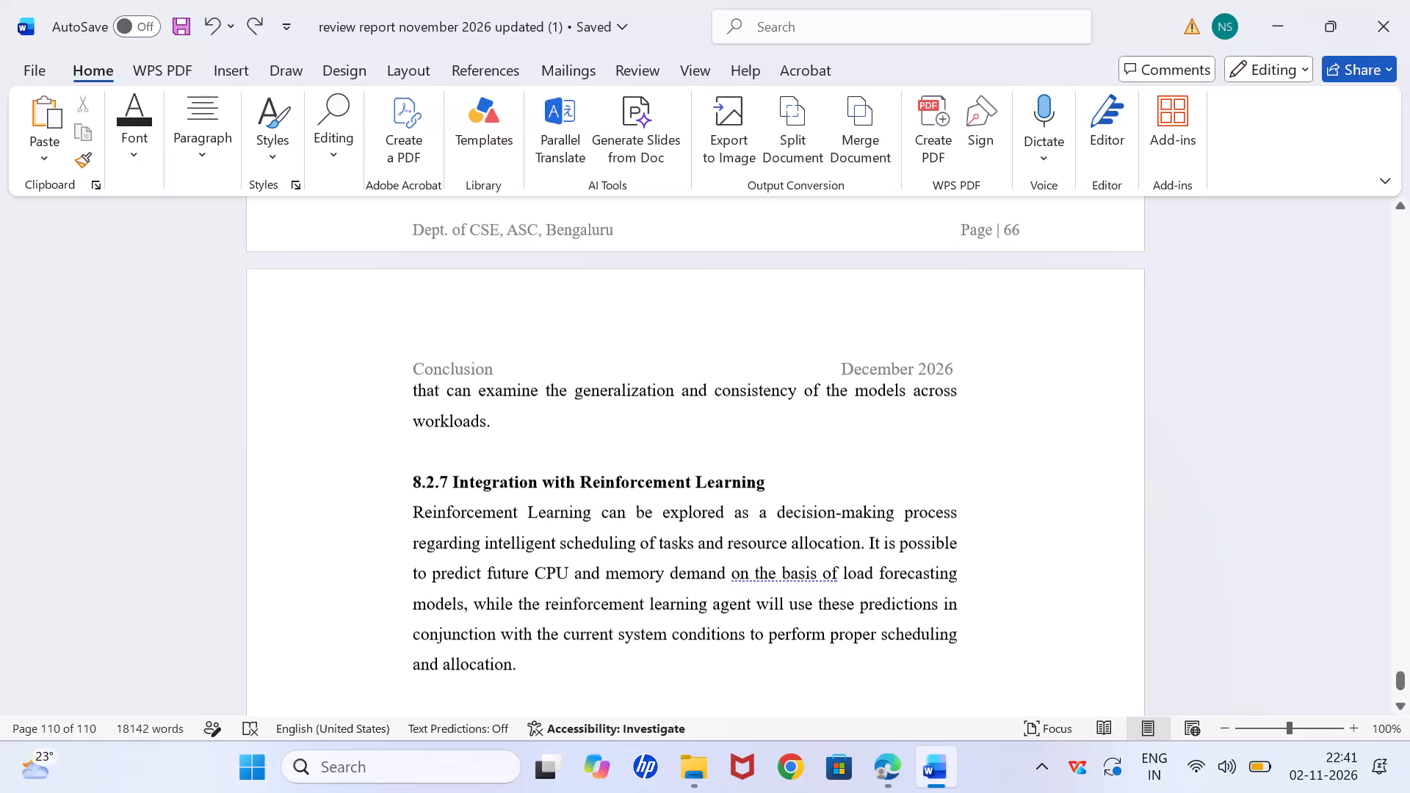
Remove an empty line from the blank space below the REFERENCES heading on the last page.
scroll(590, 548, down, 7)
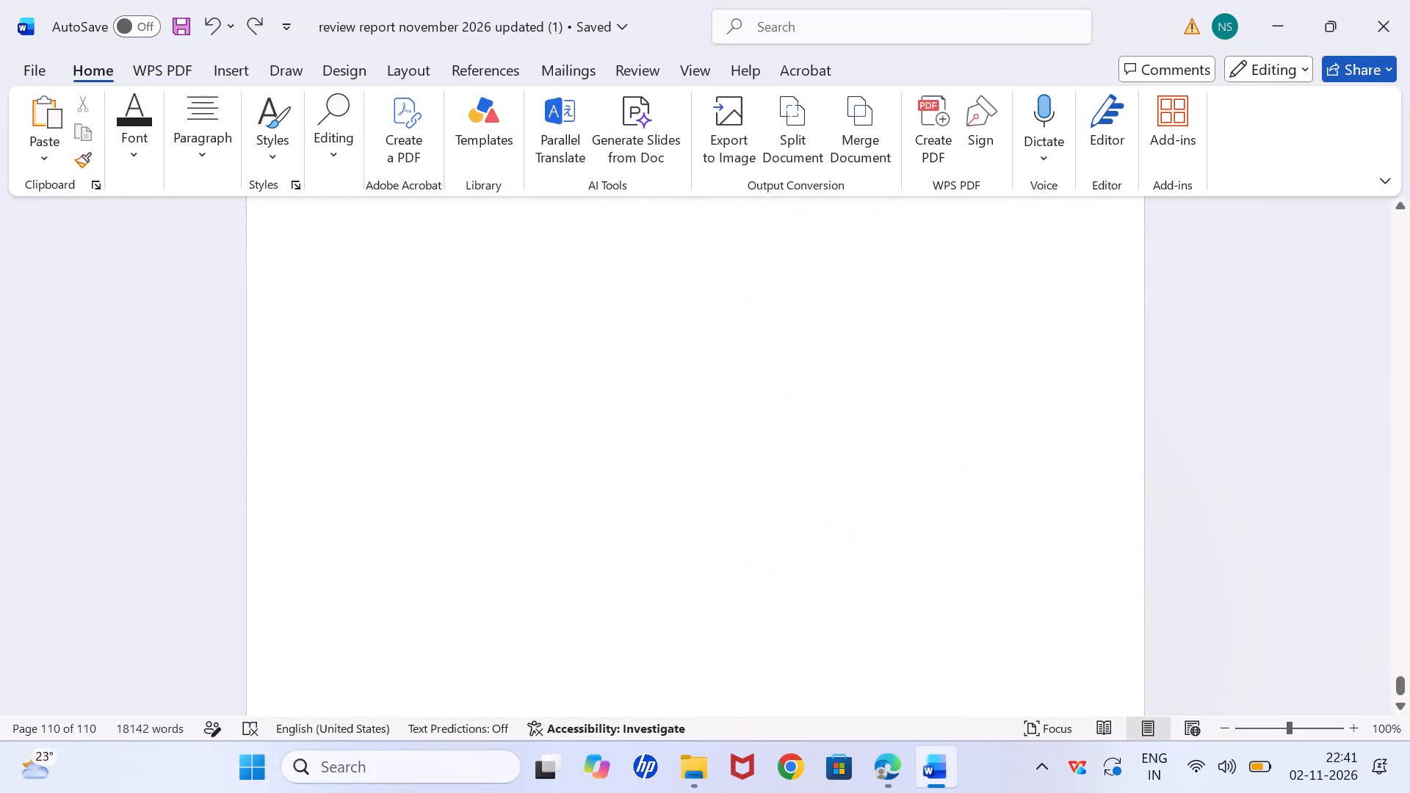
scroll(590, 548, up, 2)
click(565, 441)
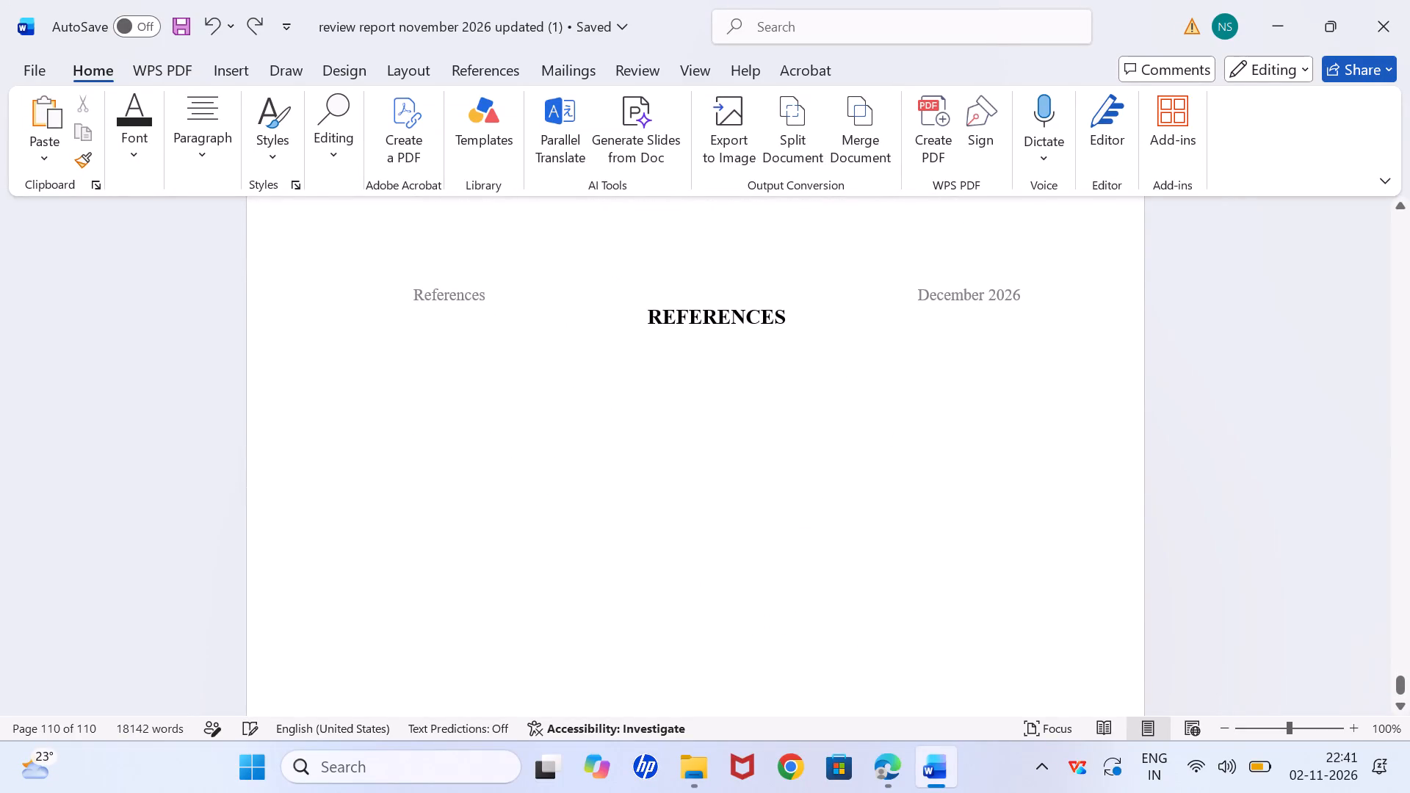
key(Left)
key(BackSpace)
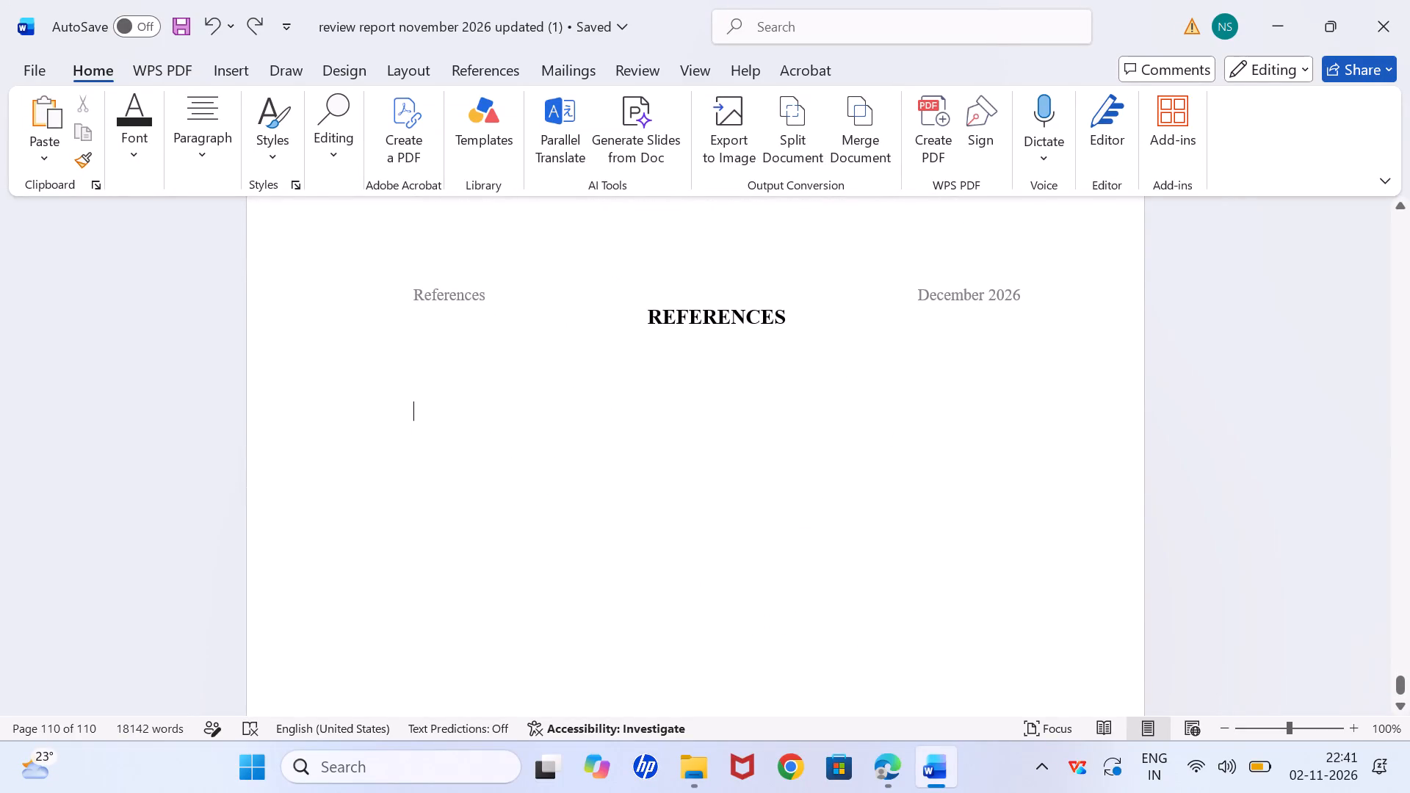
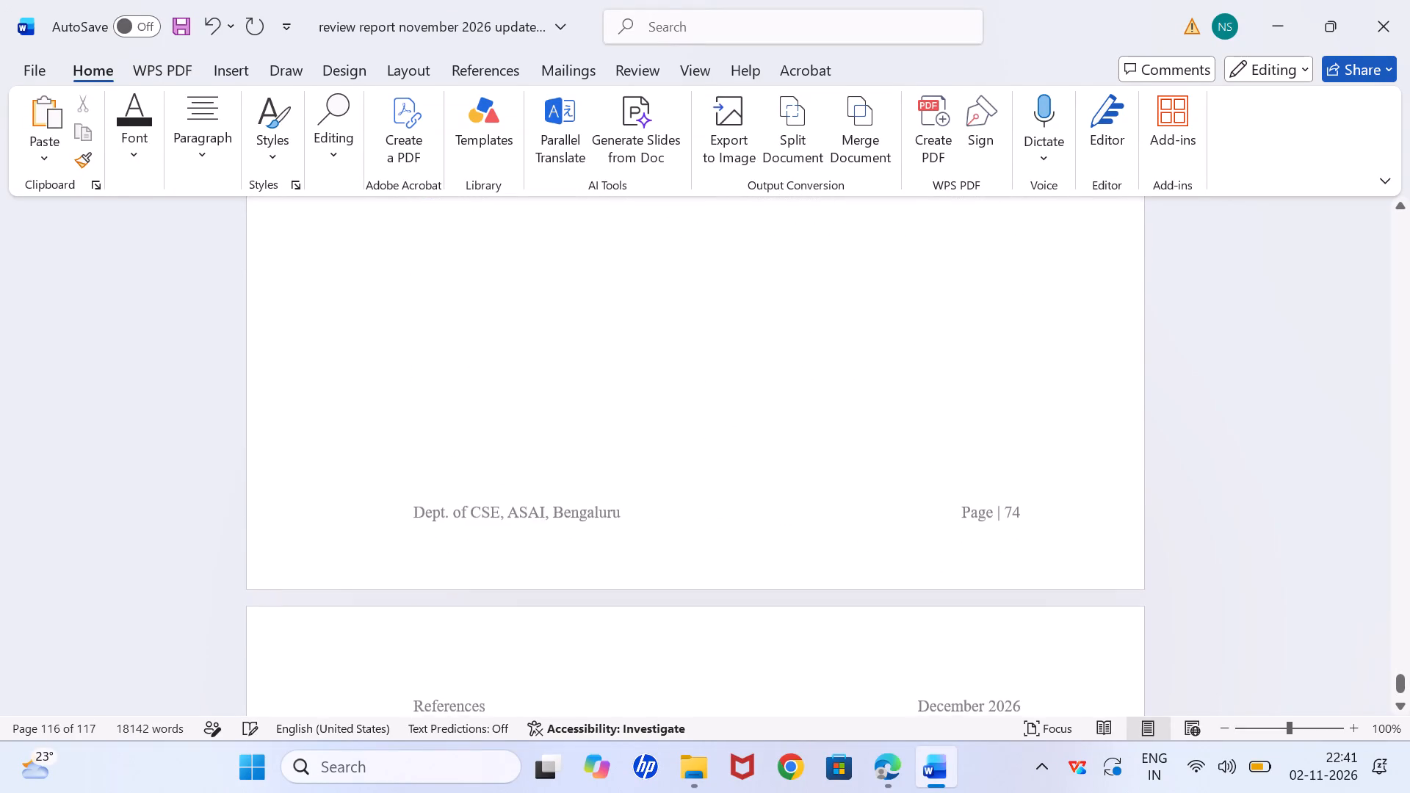
Examine the page layout of the reference list from entry [14] back to the REFERENCES heading.
scroll(634, 373, down, 7)
scroll(634, 373, up, 6)
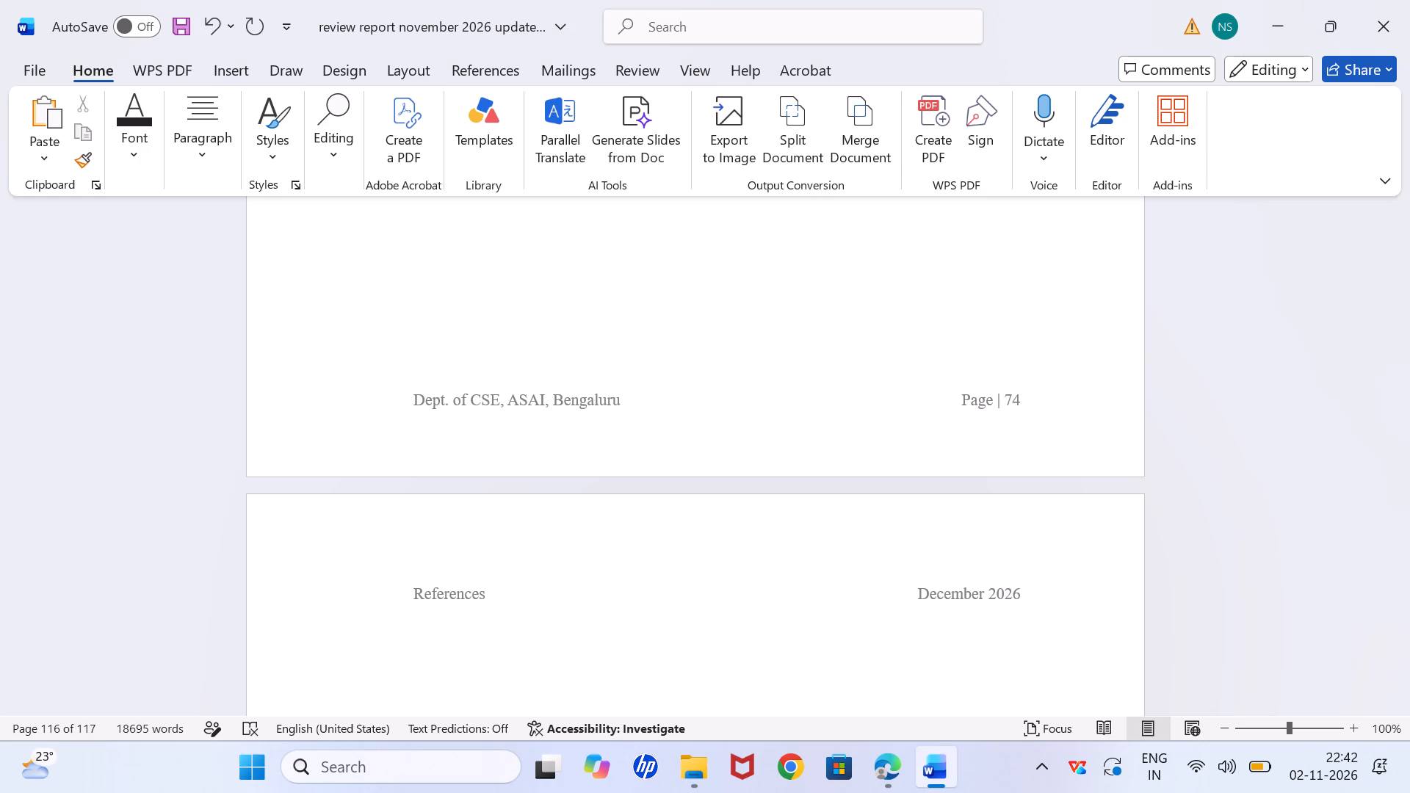
click(1409, 400)
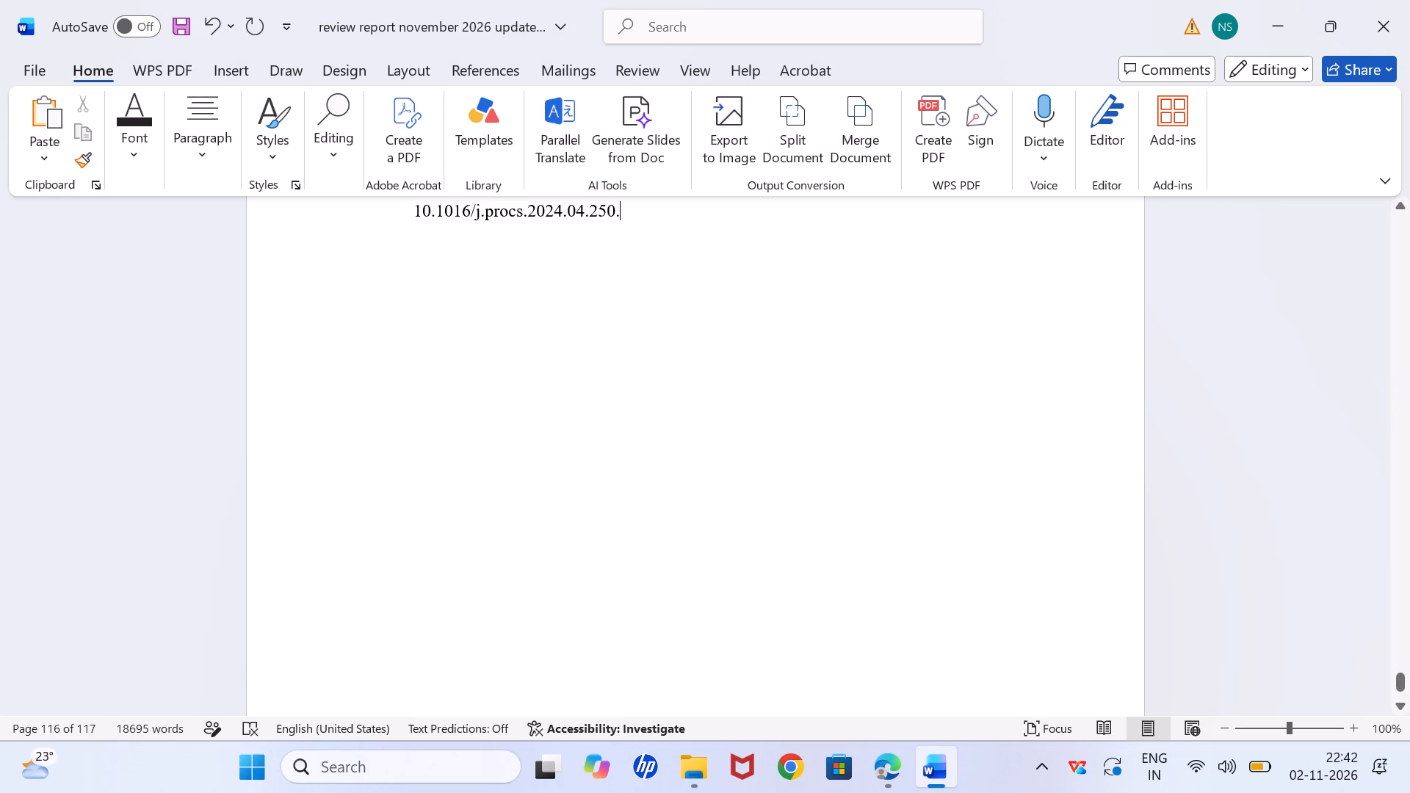
scroll(1409, 400, up, 2)
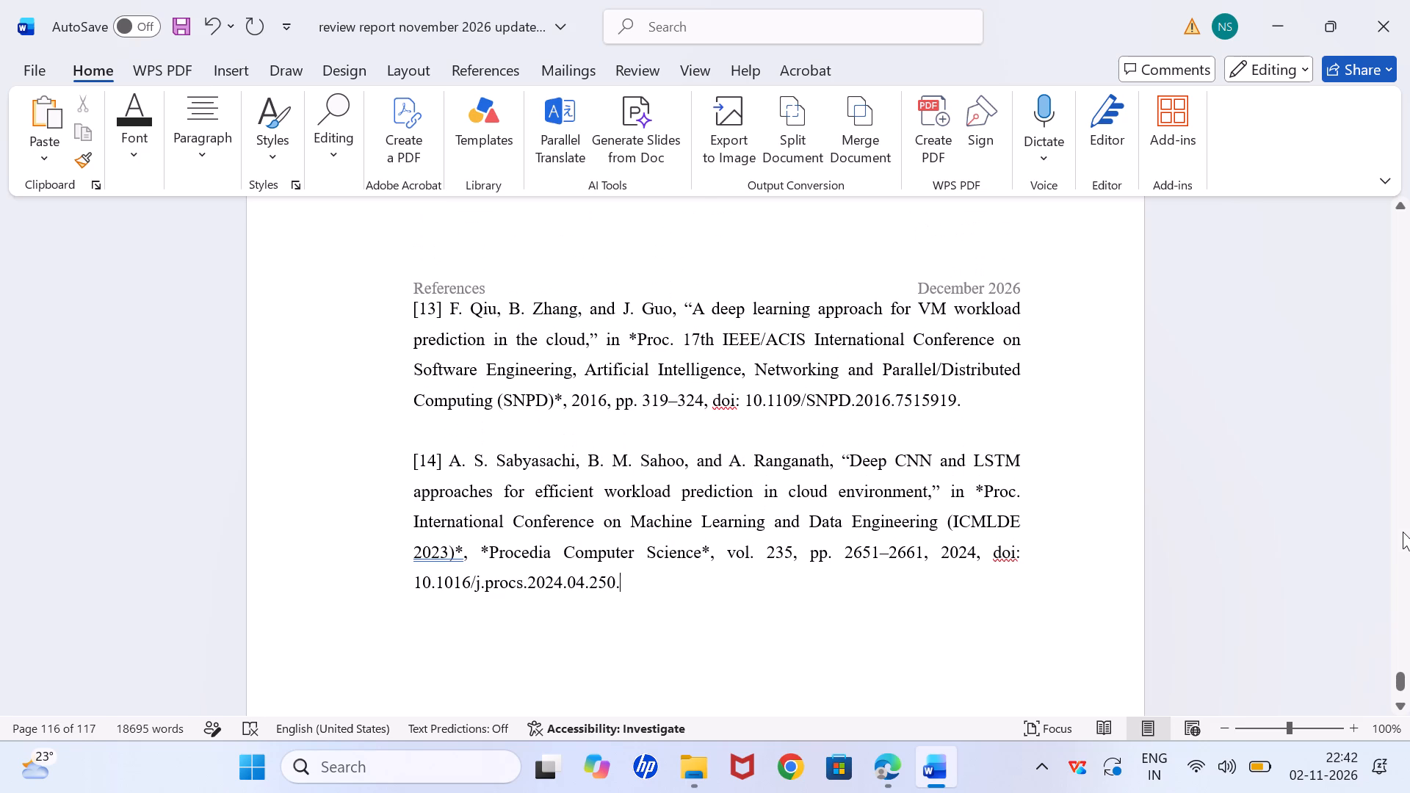
scroll(620, 563, up, 5)
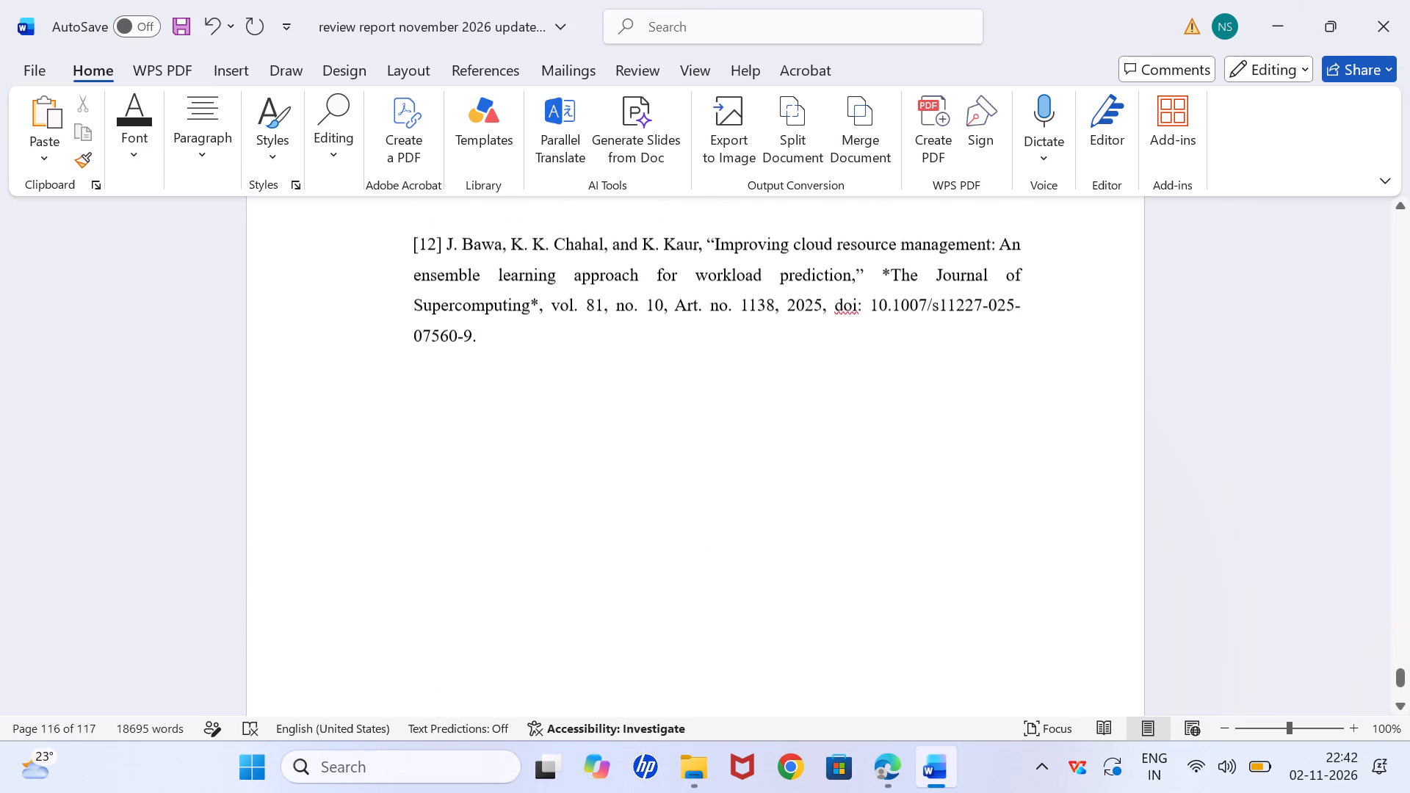
scroll(620, 563, up, 6)
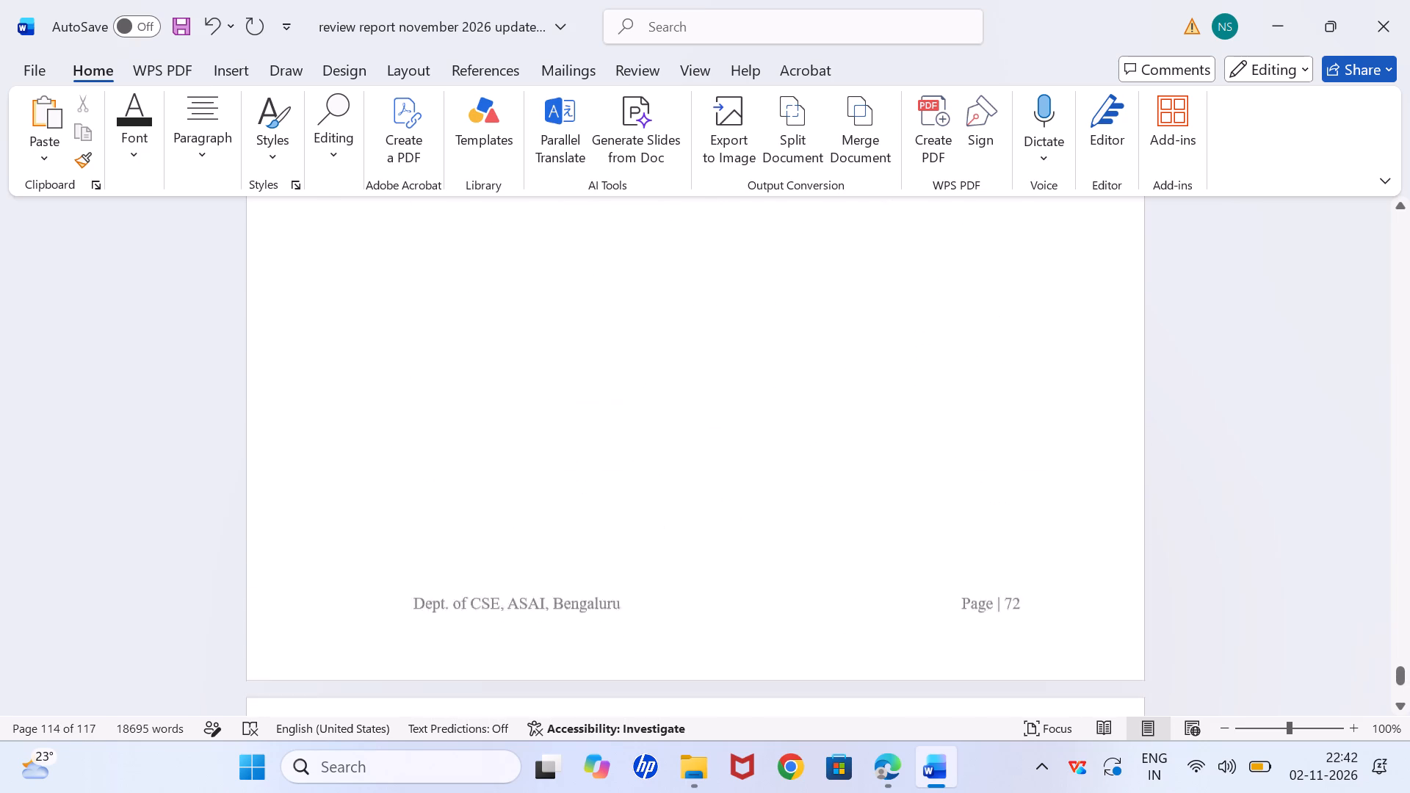
scroll(670, 543, up, 6)
scroll(670, 543, up, 20)
scroll(670, 543, up, 5)
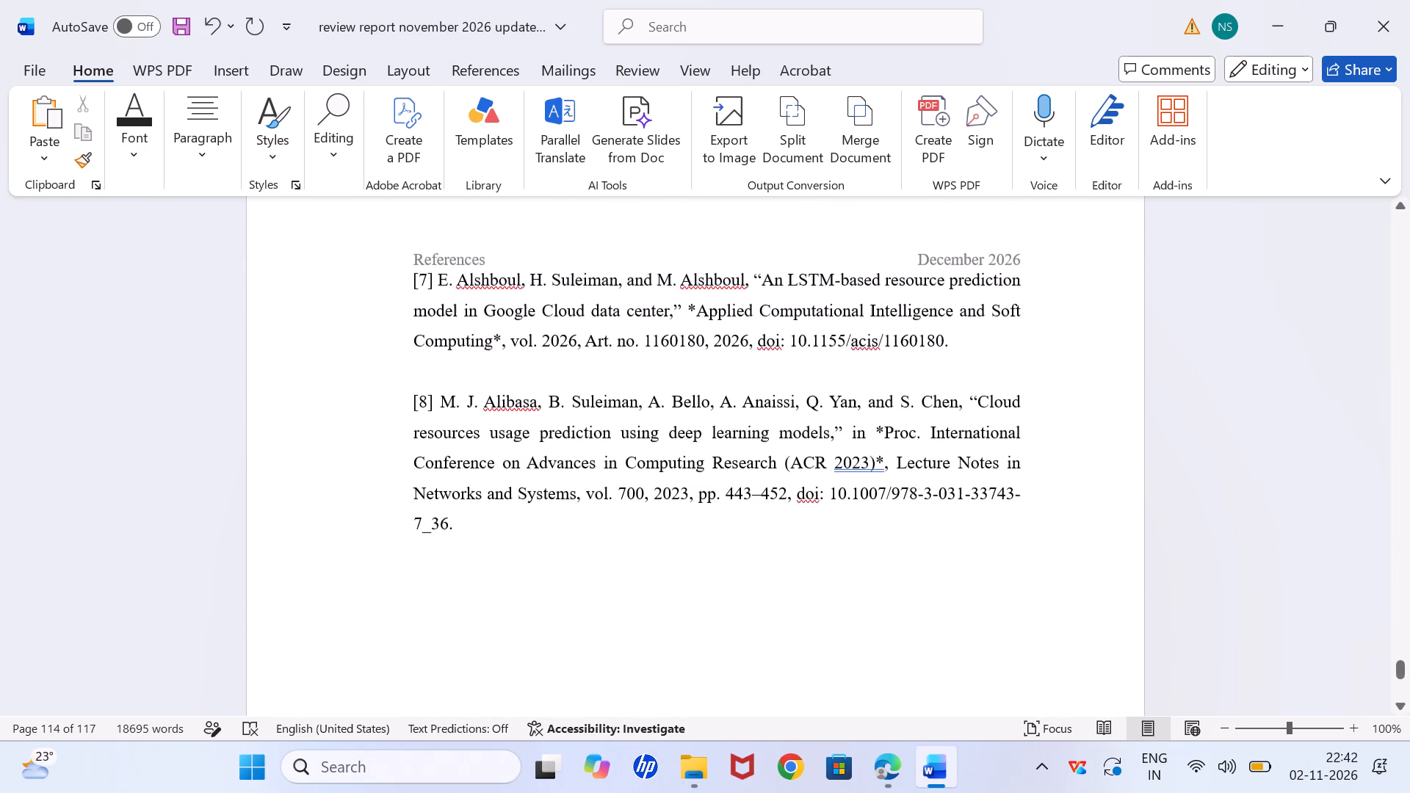
scroll(670, 543, up, 20)
scroll(670, 543, up, 9)
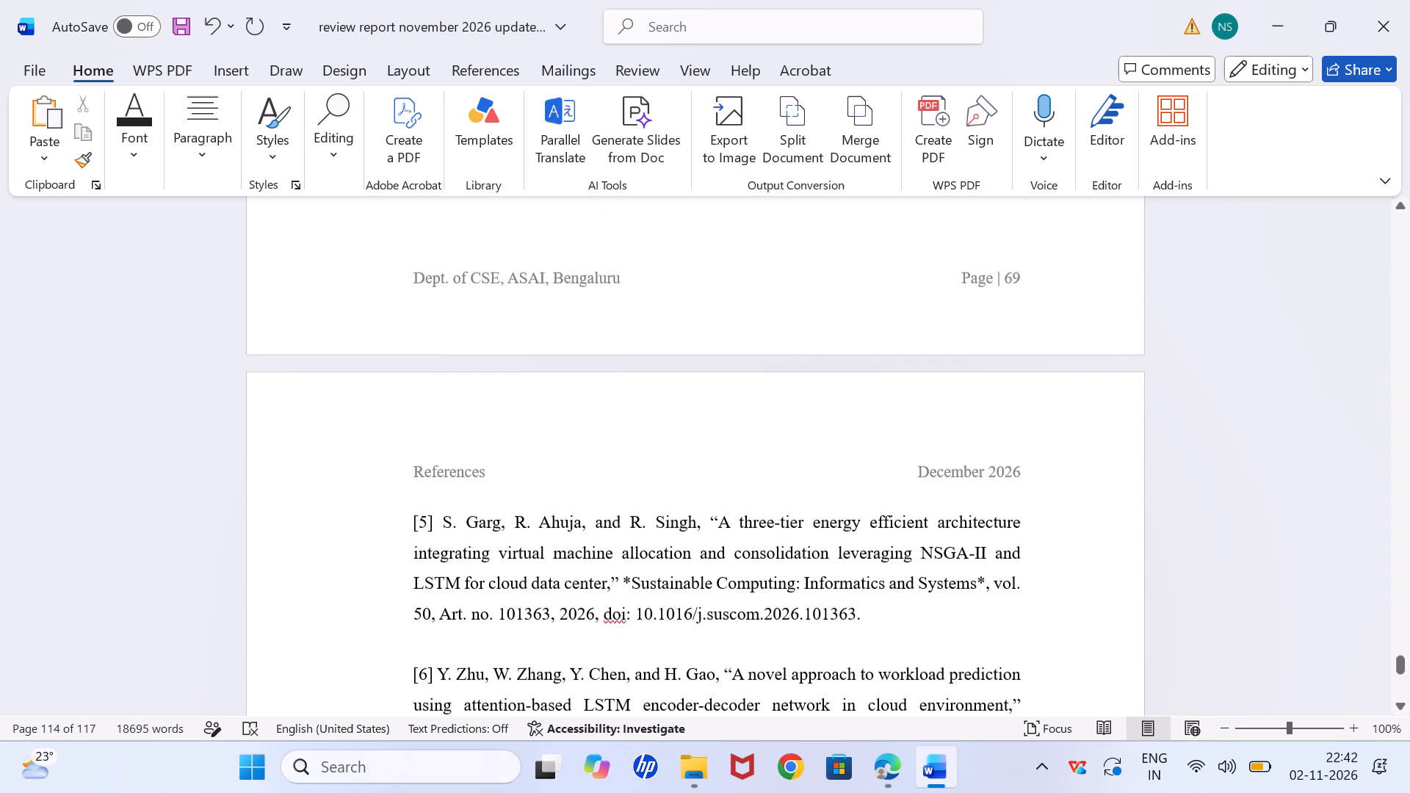
scroll(670, 543, up, 10)
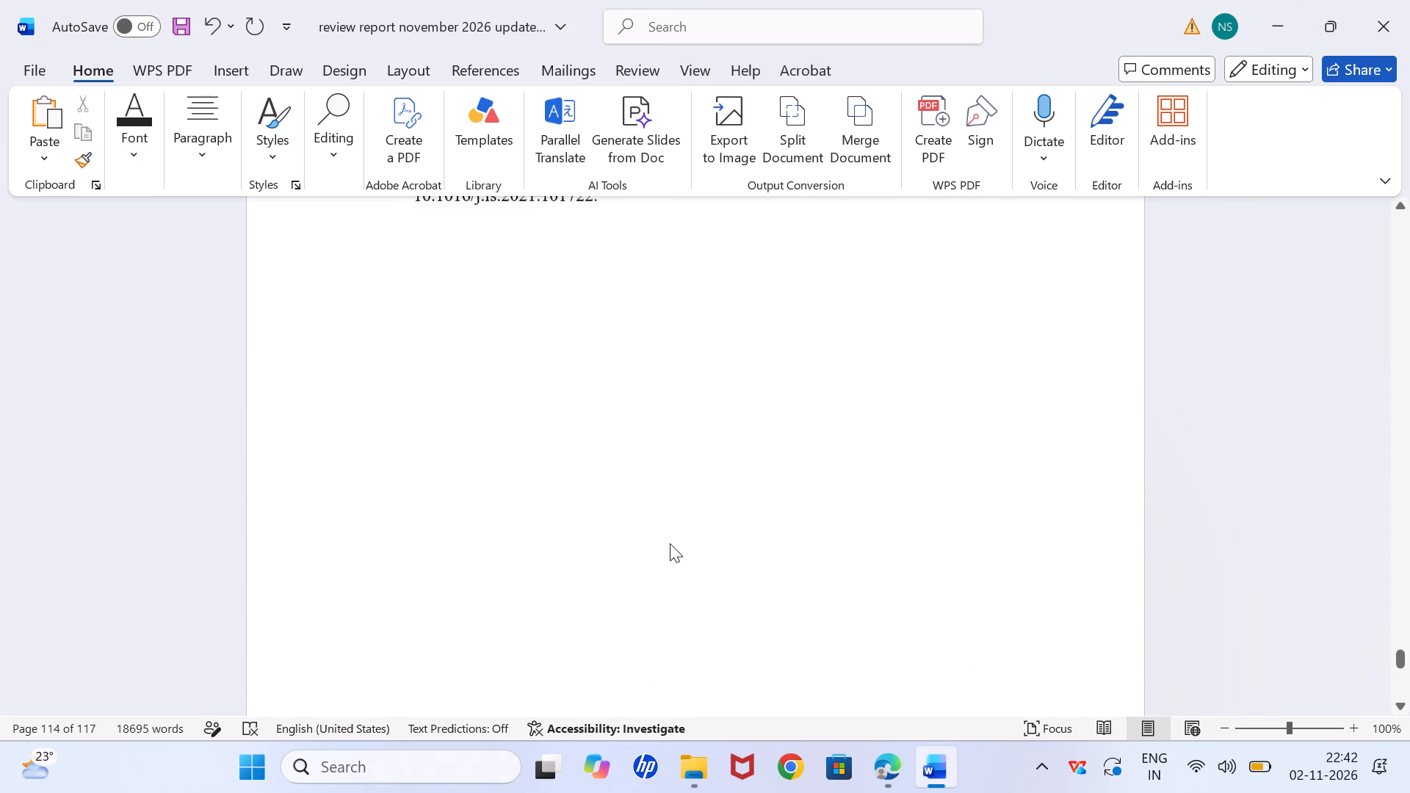
scroll(670, 543, up, 7)
scroll(670, 543, down, 3)
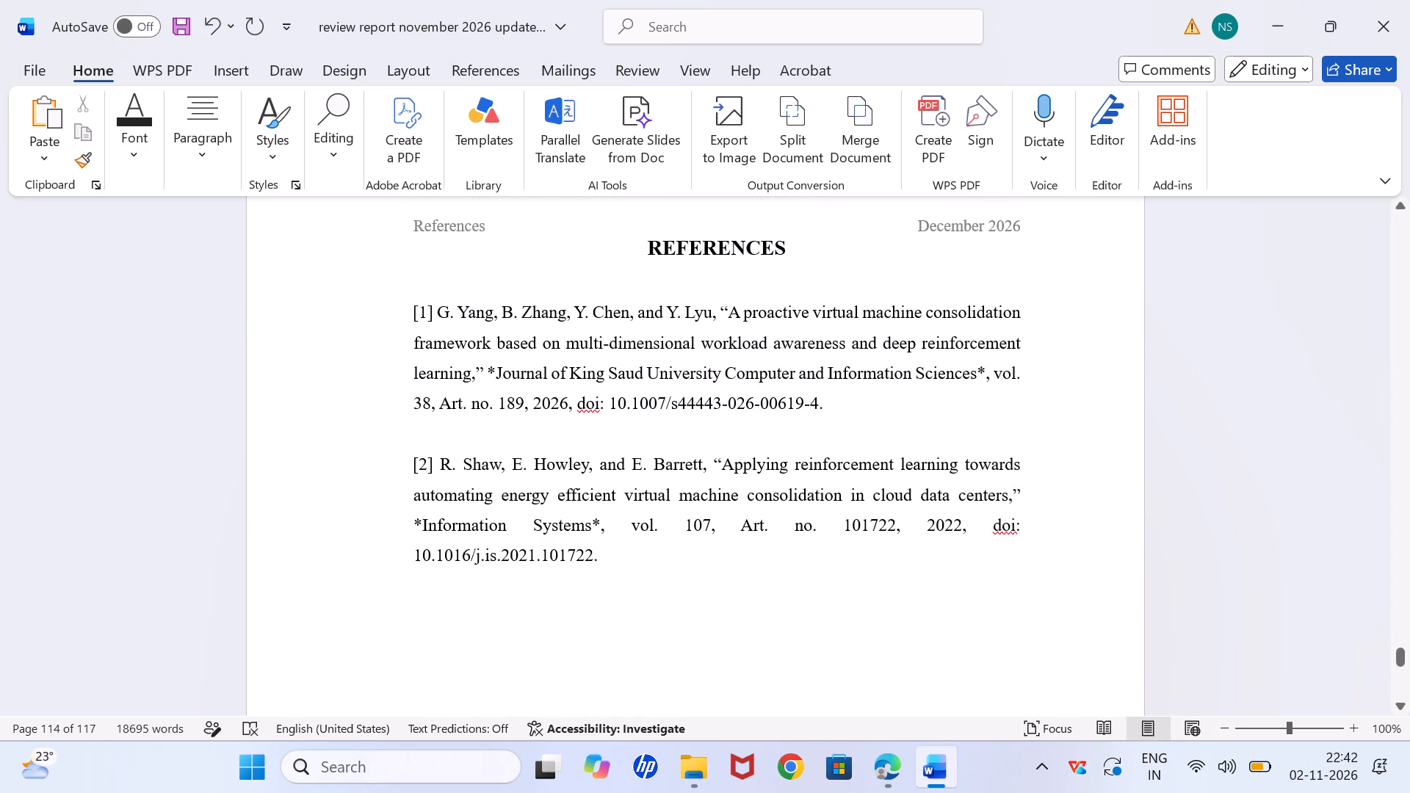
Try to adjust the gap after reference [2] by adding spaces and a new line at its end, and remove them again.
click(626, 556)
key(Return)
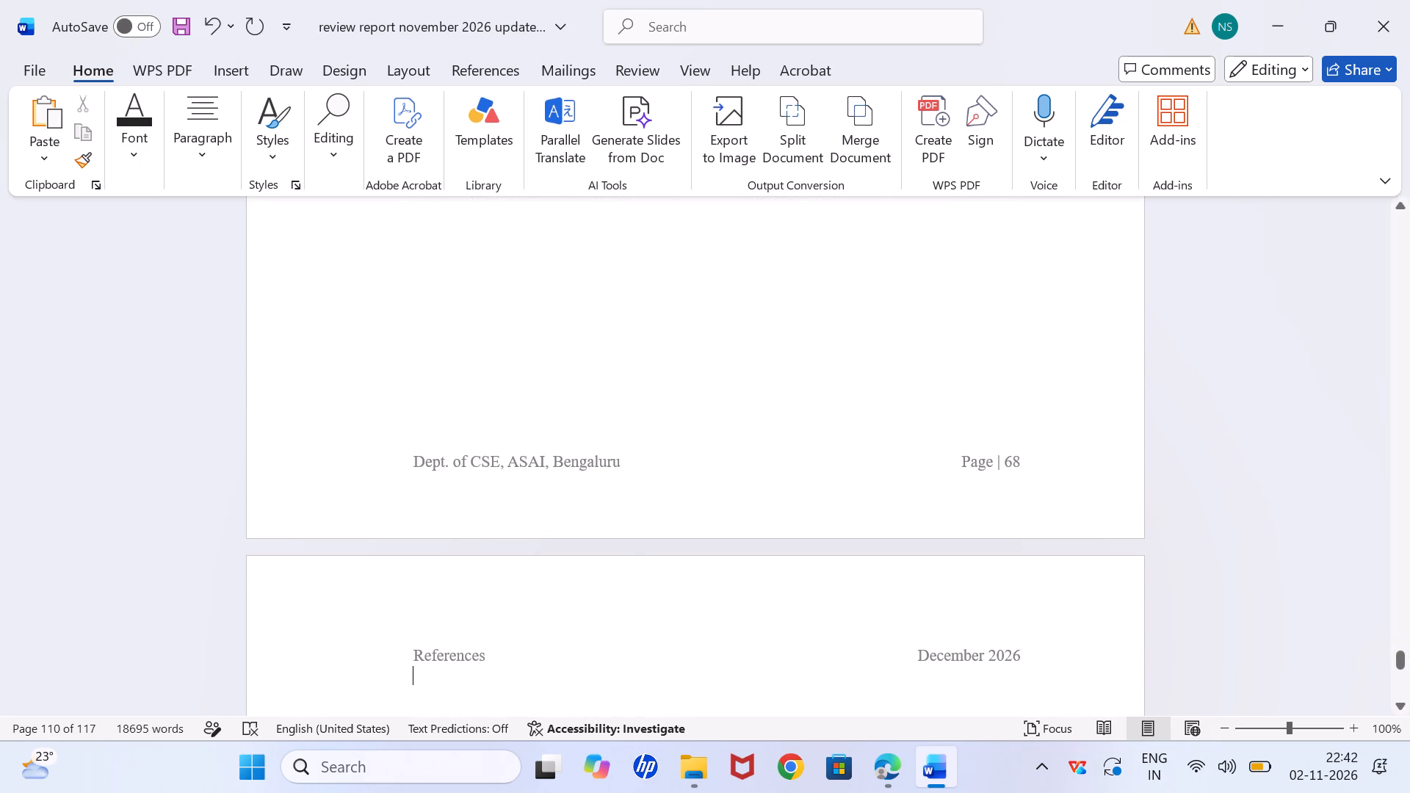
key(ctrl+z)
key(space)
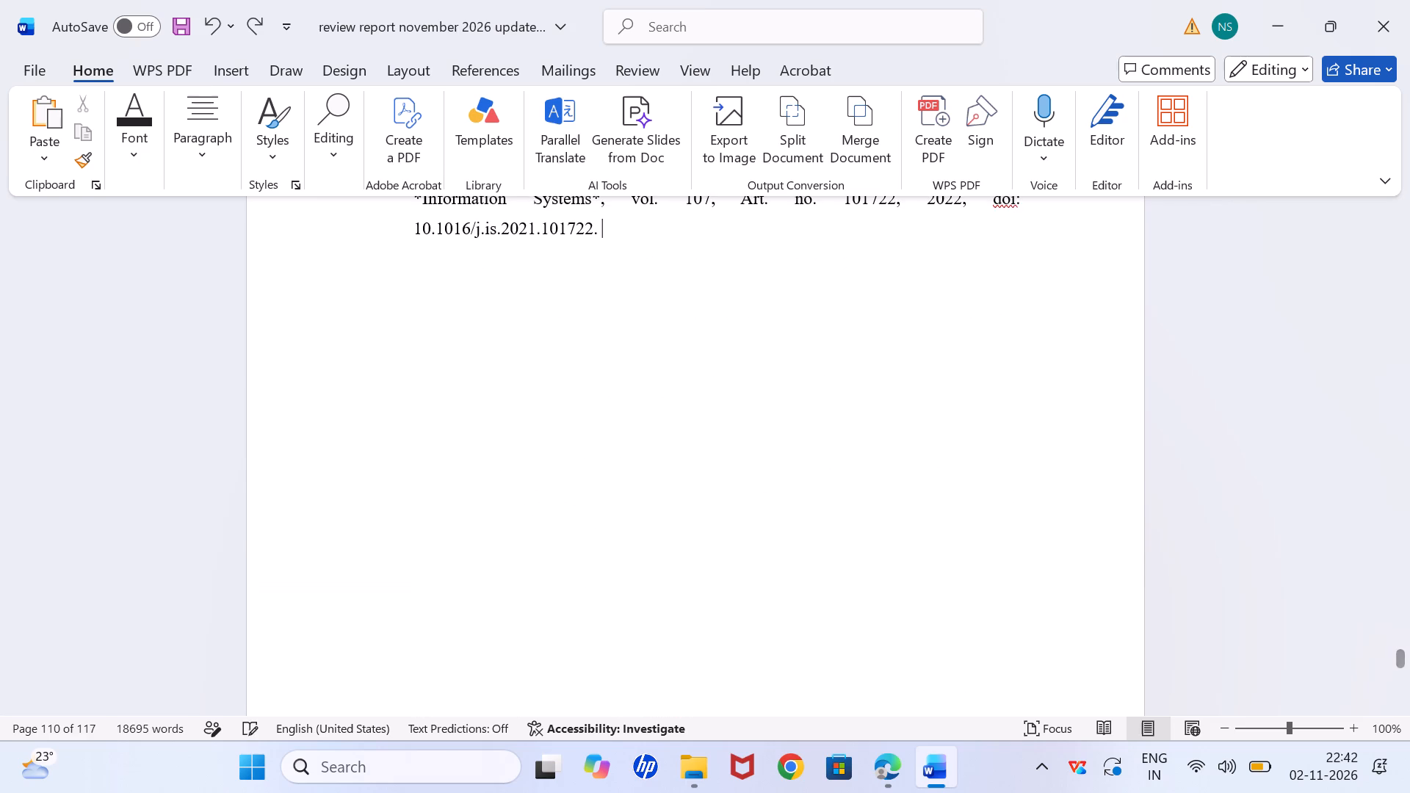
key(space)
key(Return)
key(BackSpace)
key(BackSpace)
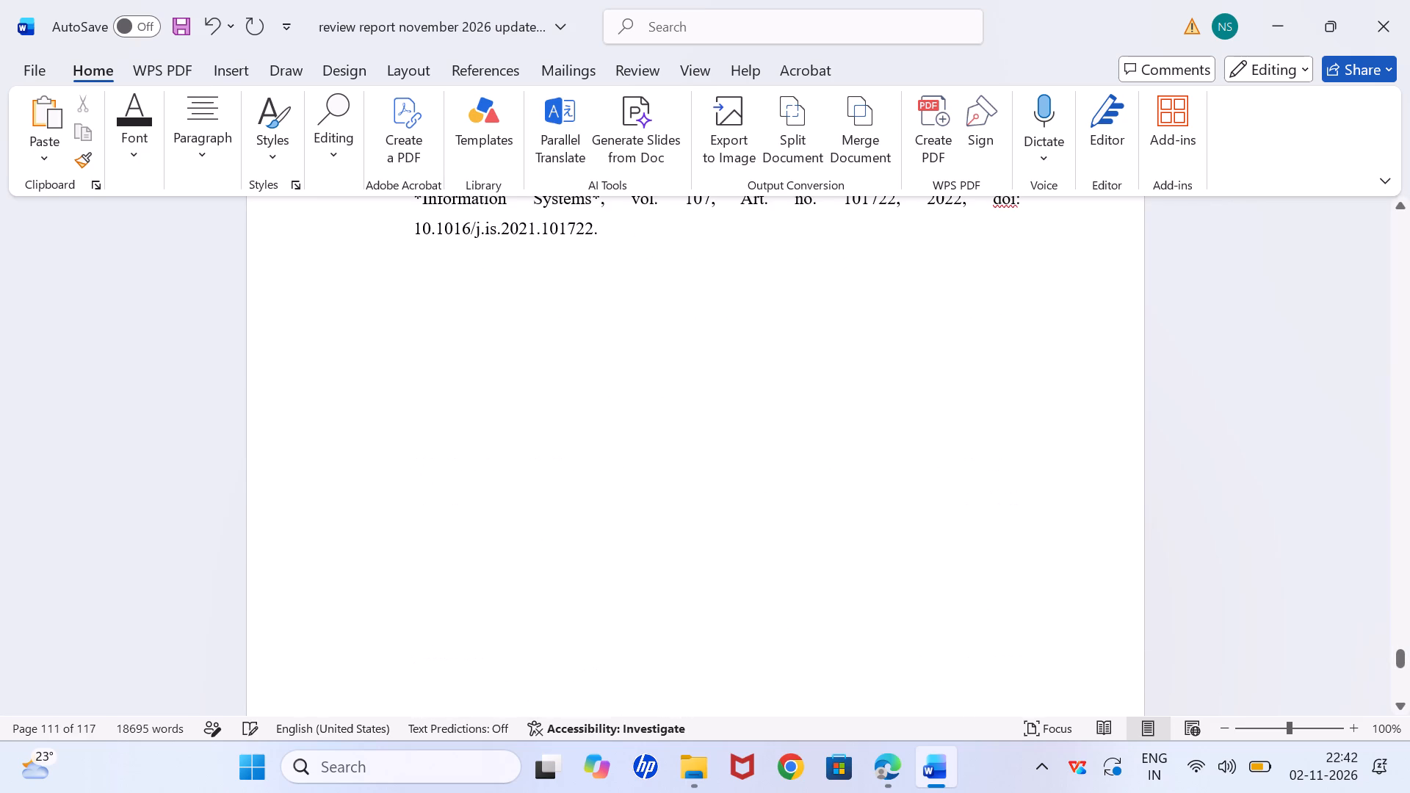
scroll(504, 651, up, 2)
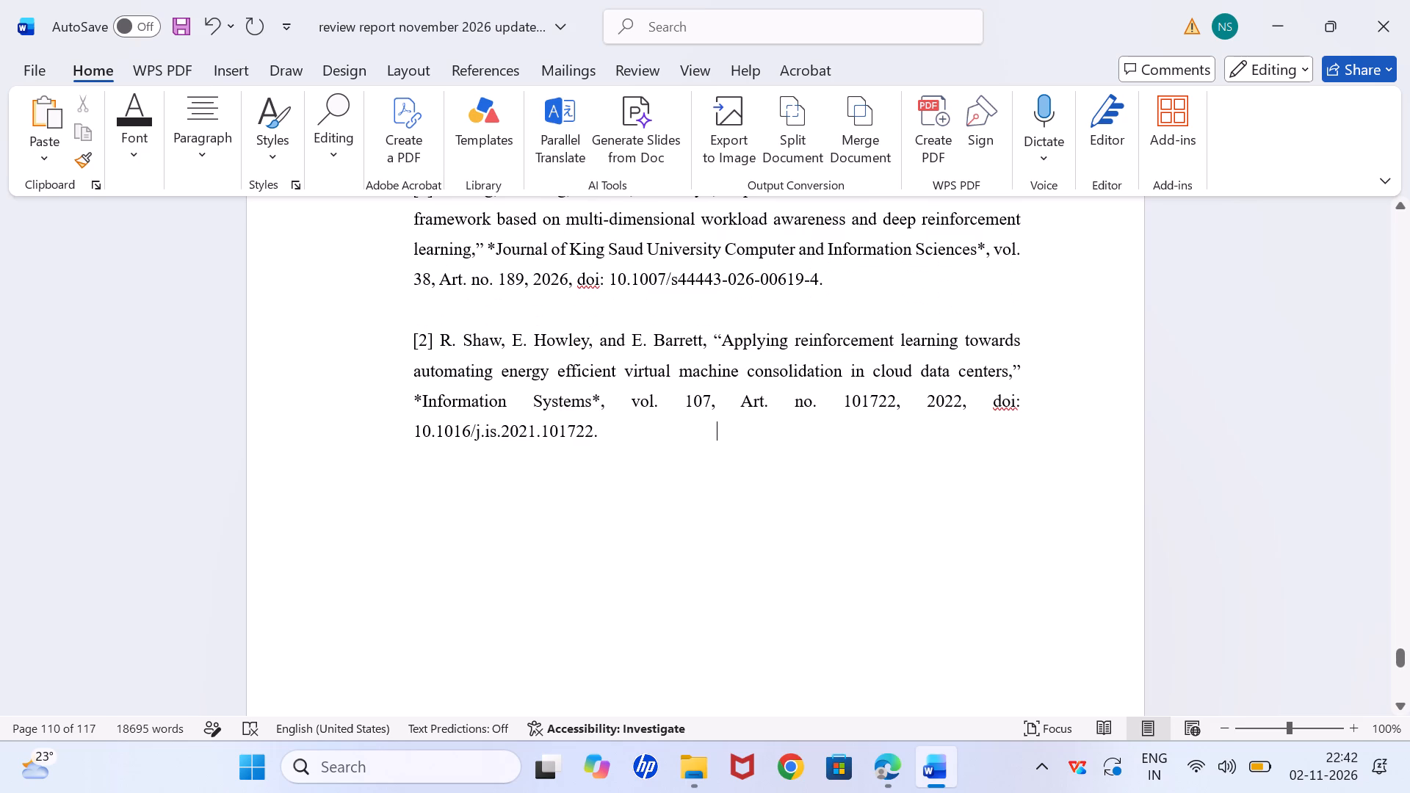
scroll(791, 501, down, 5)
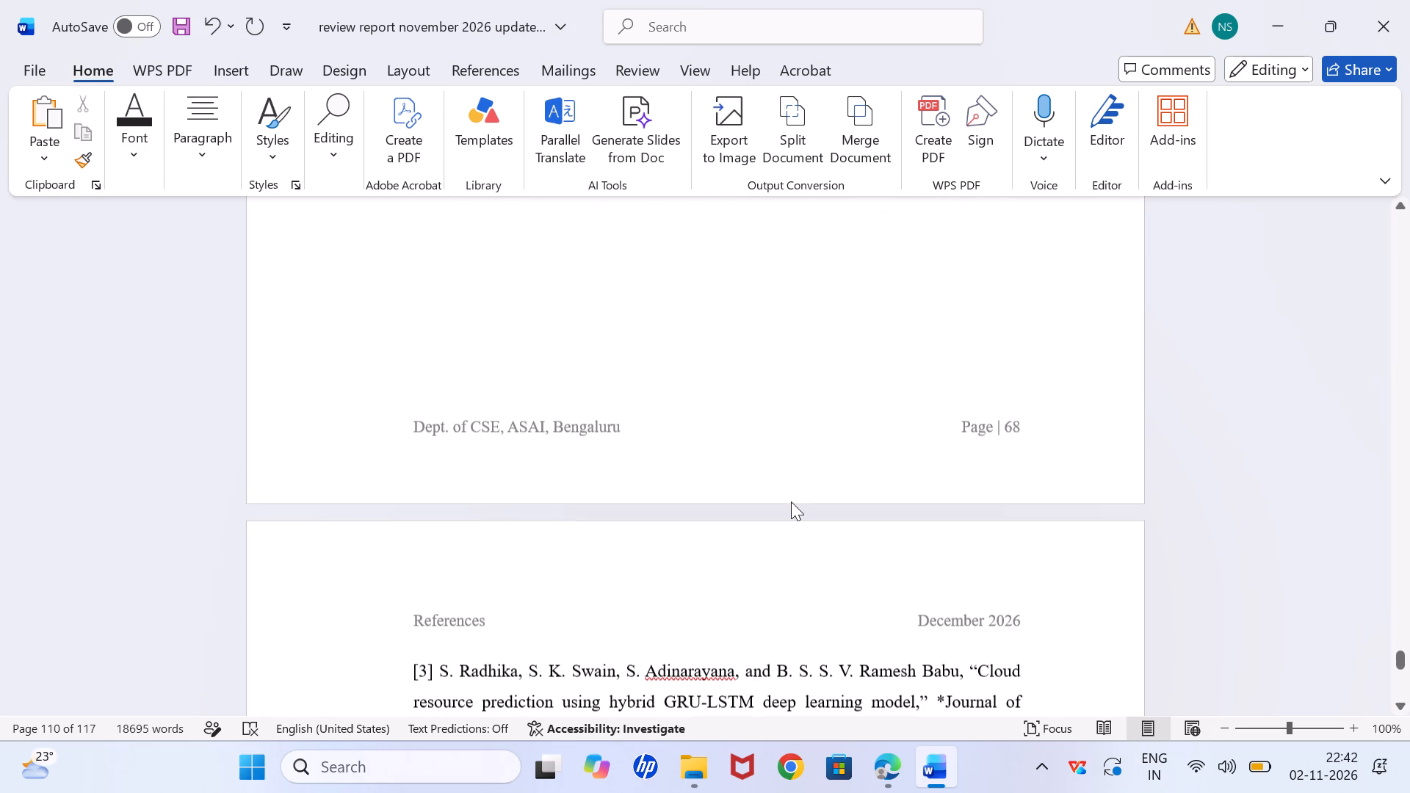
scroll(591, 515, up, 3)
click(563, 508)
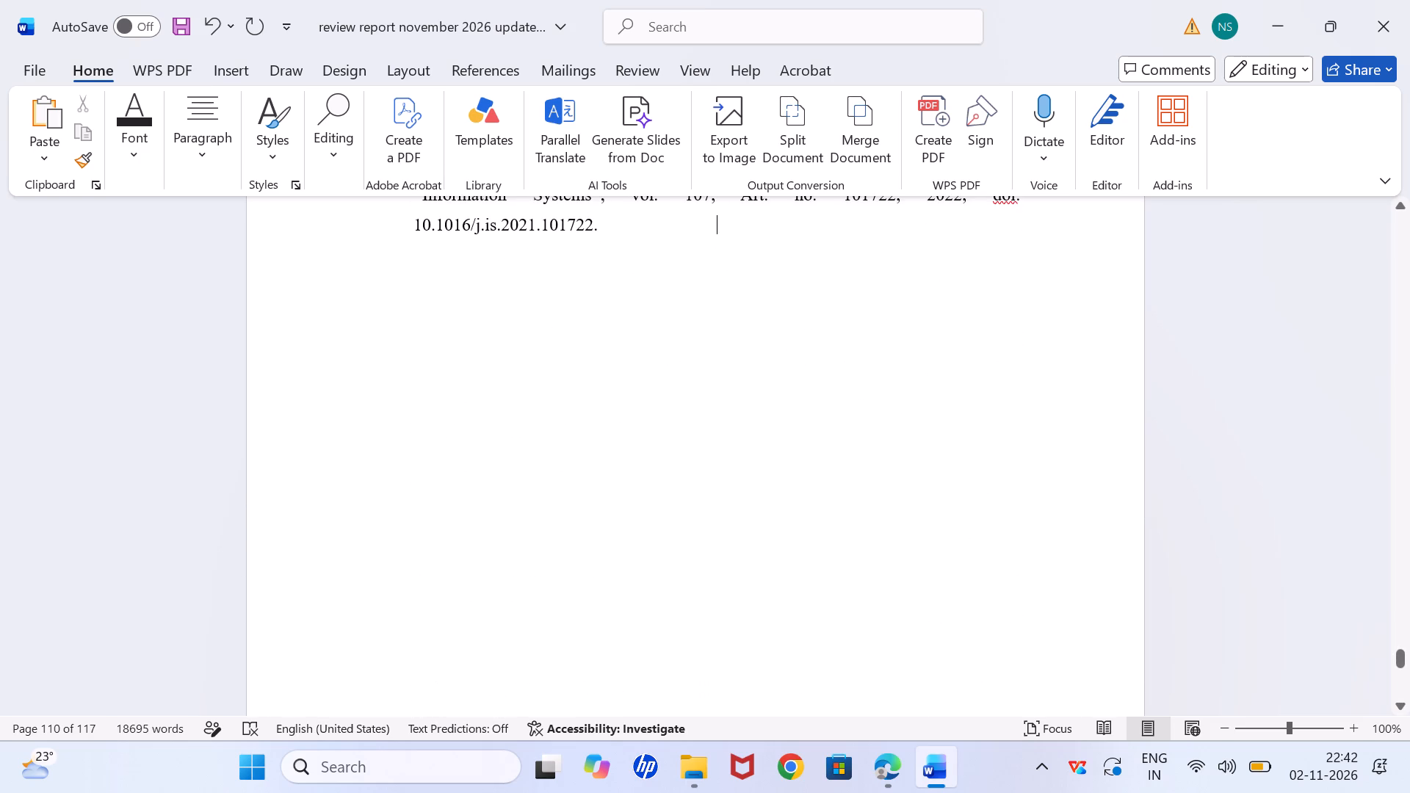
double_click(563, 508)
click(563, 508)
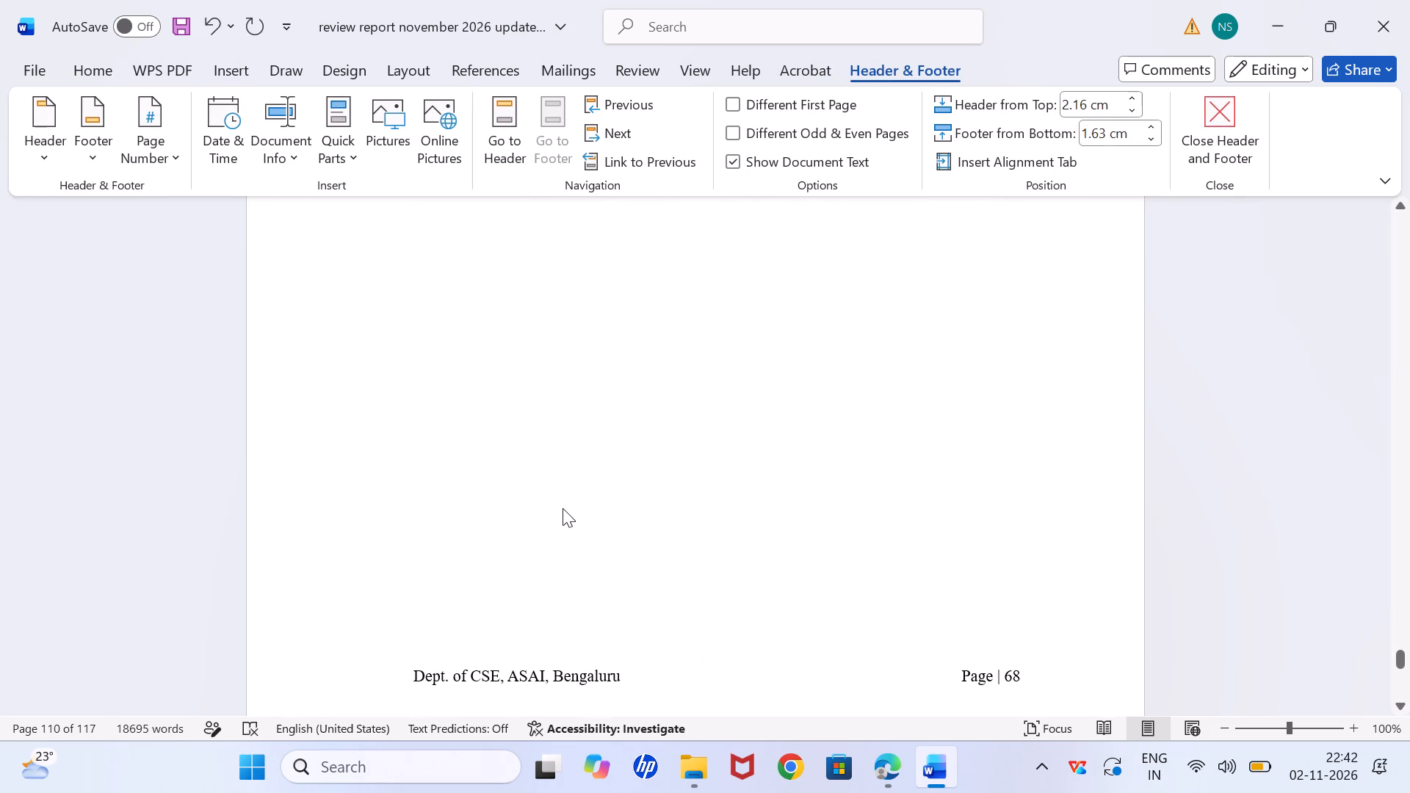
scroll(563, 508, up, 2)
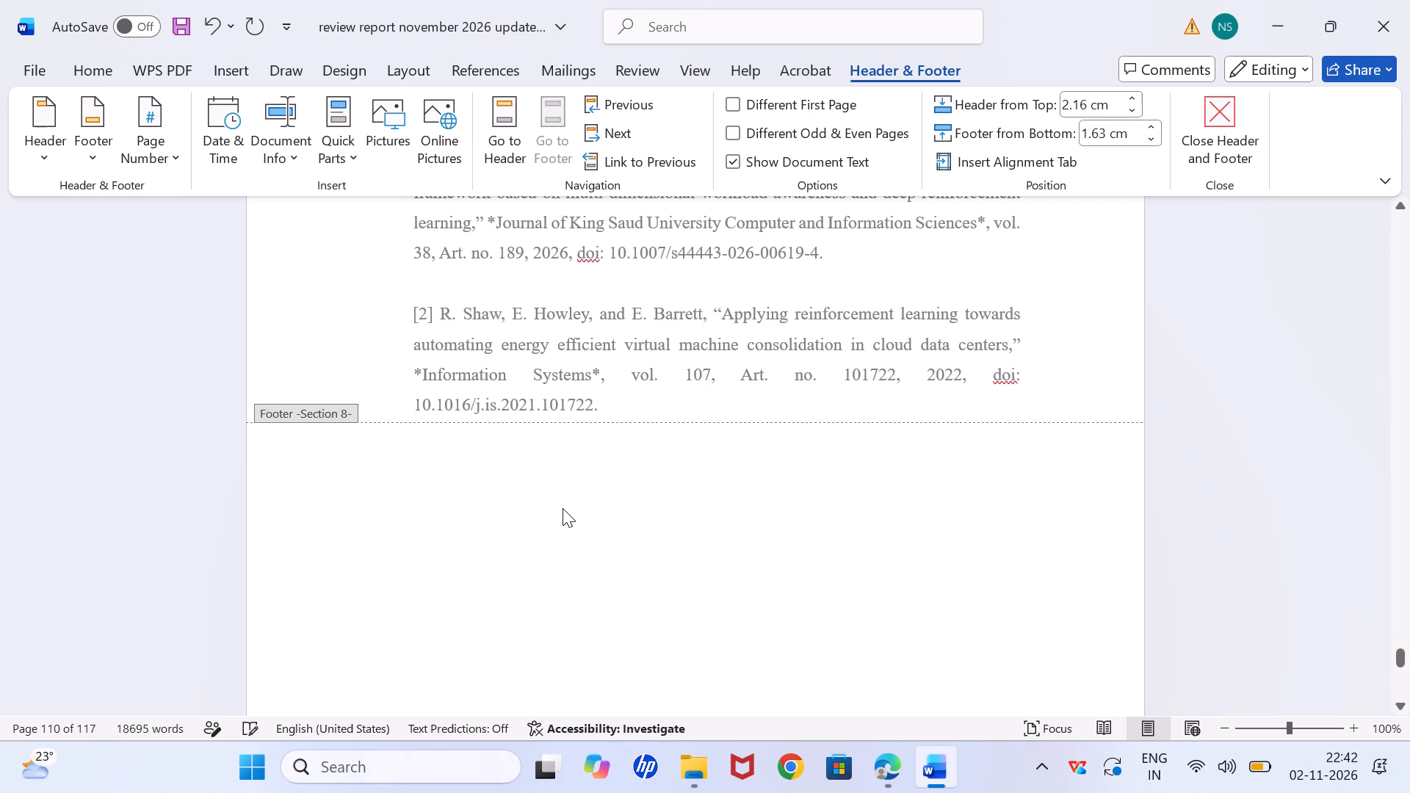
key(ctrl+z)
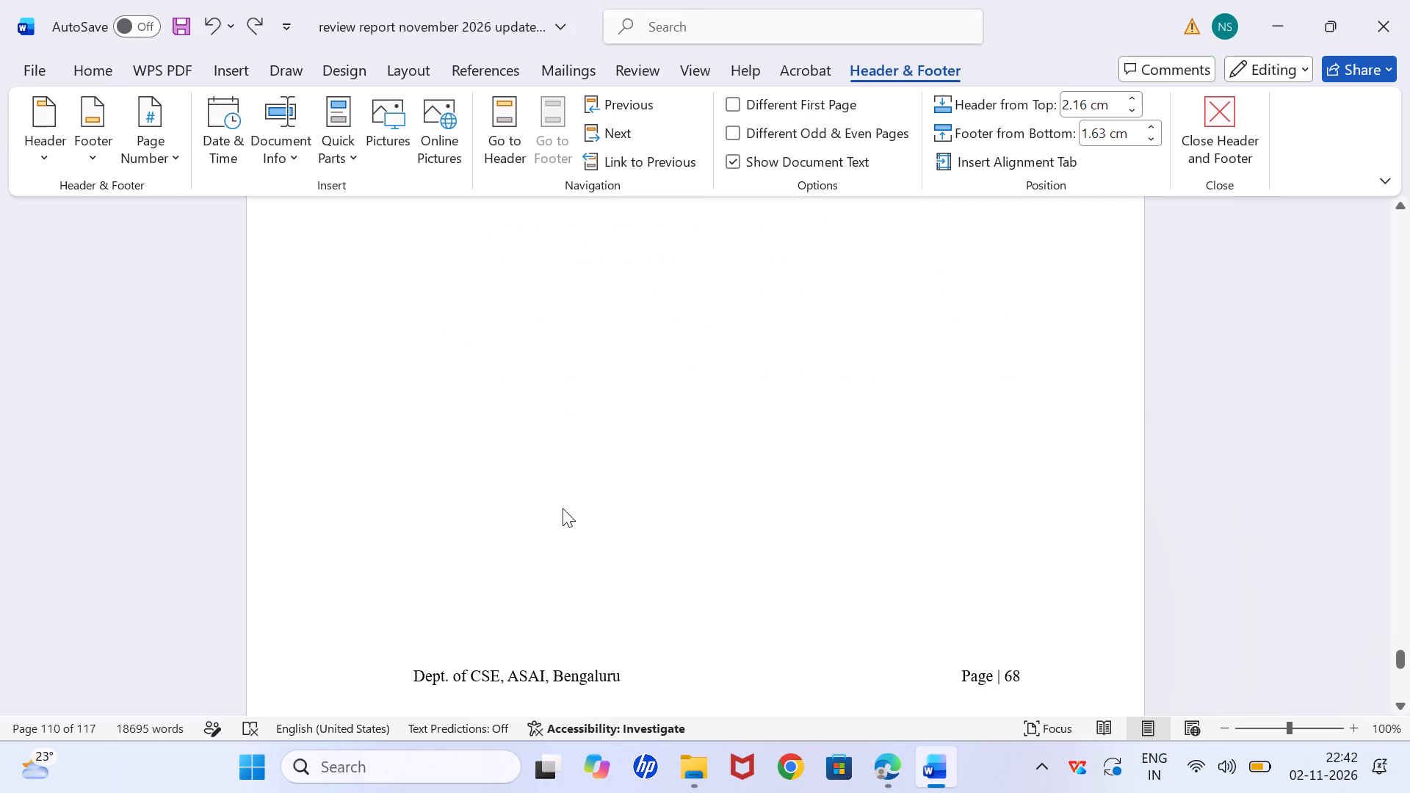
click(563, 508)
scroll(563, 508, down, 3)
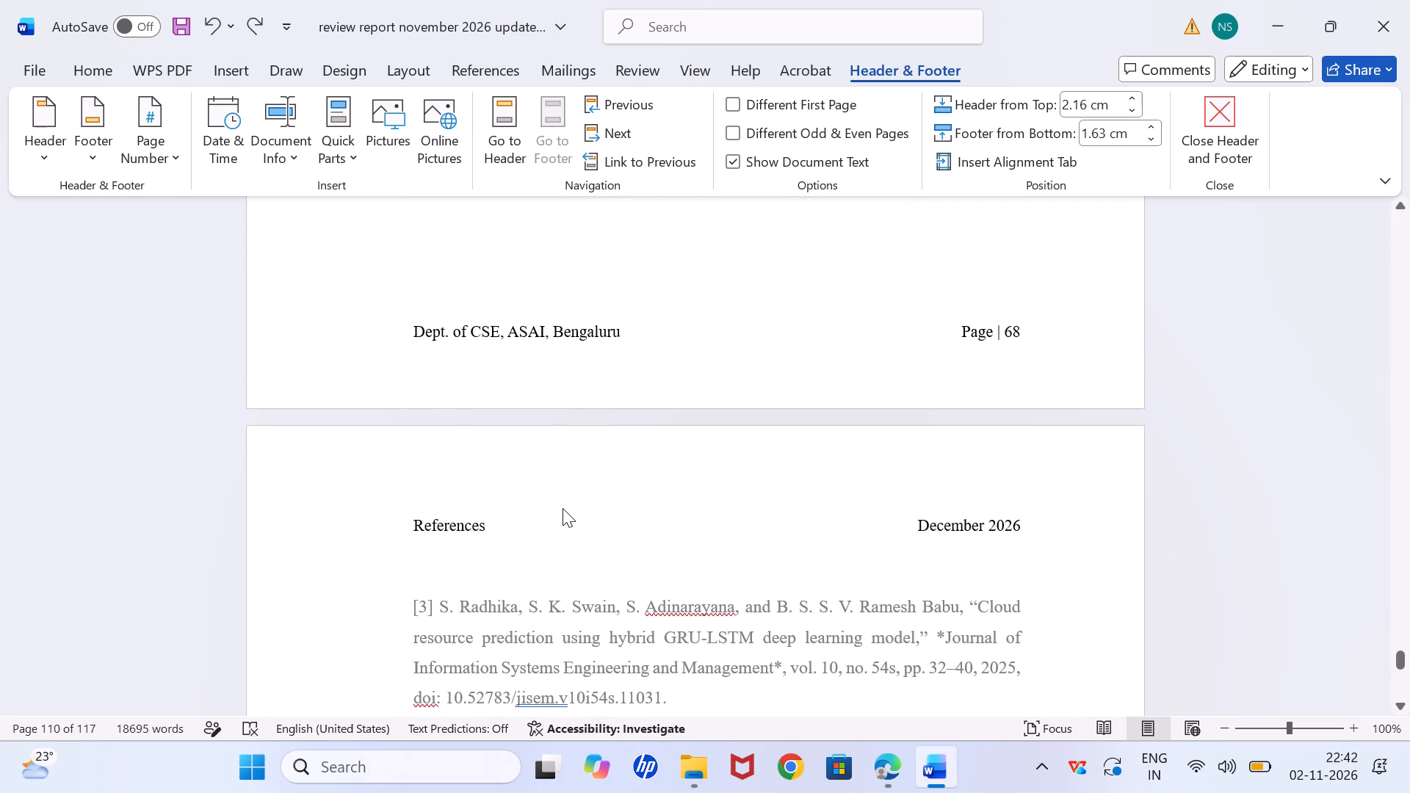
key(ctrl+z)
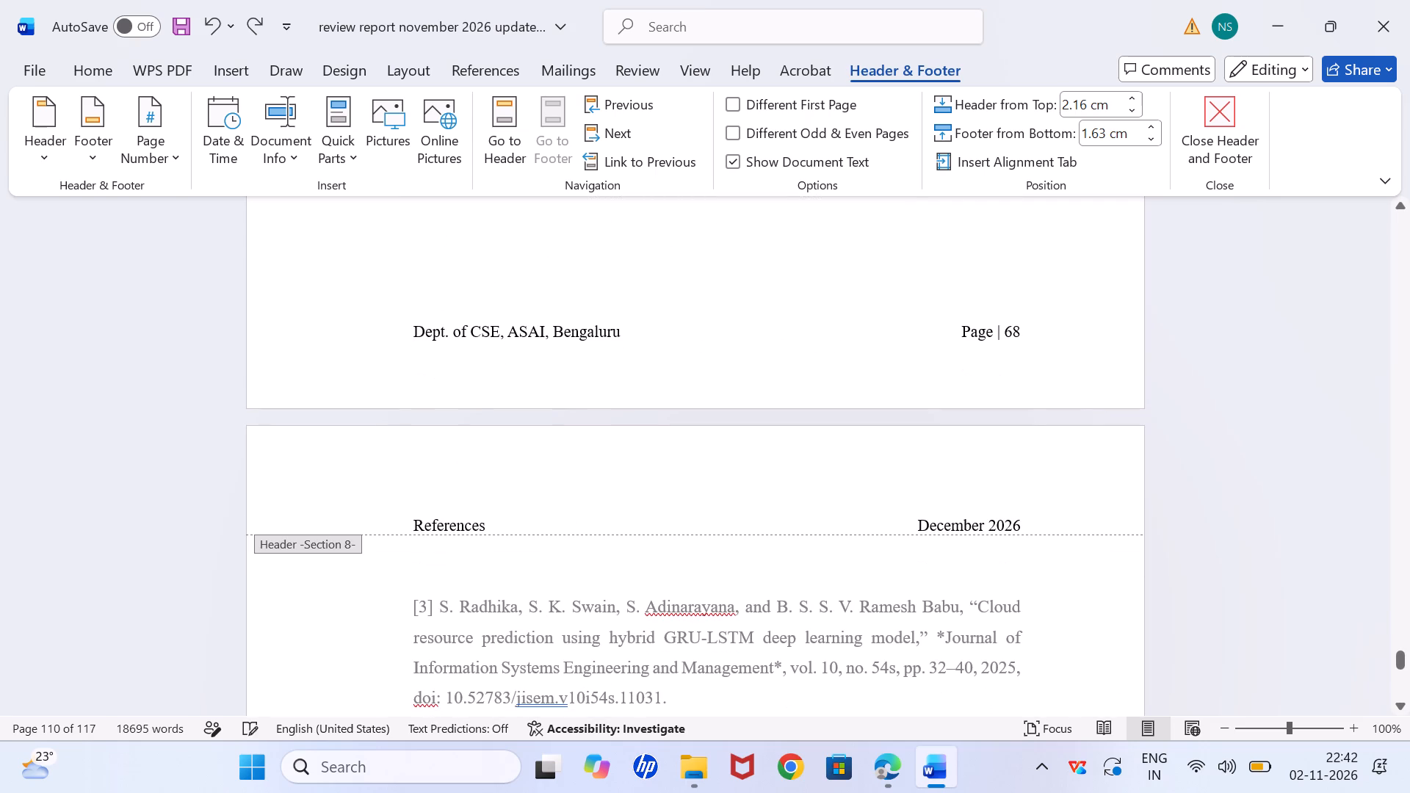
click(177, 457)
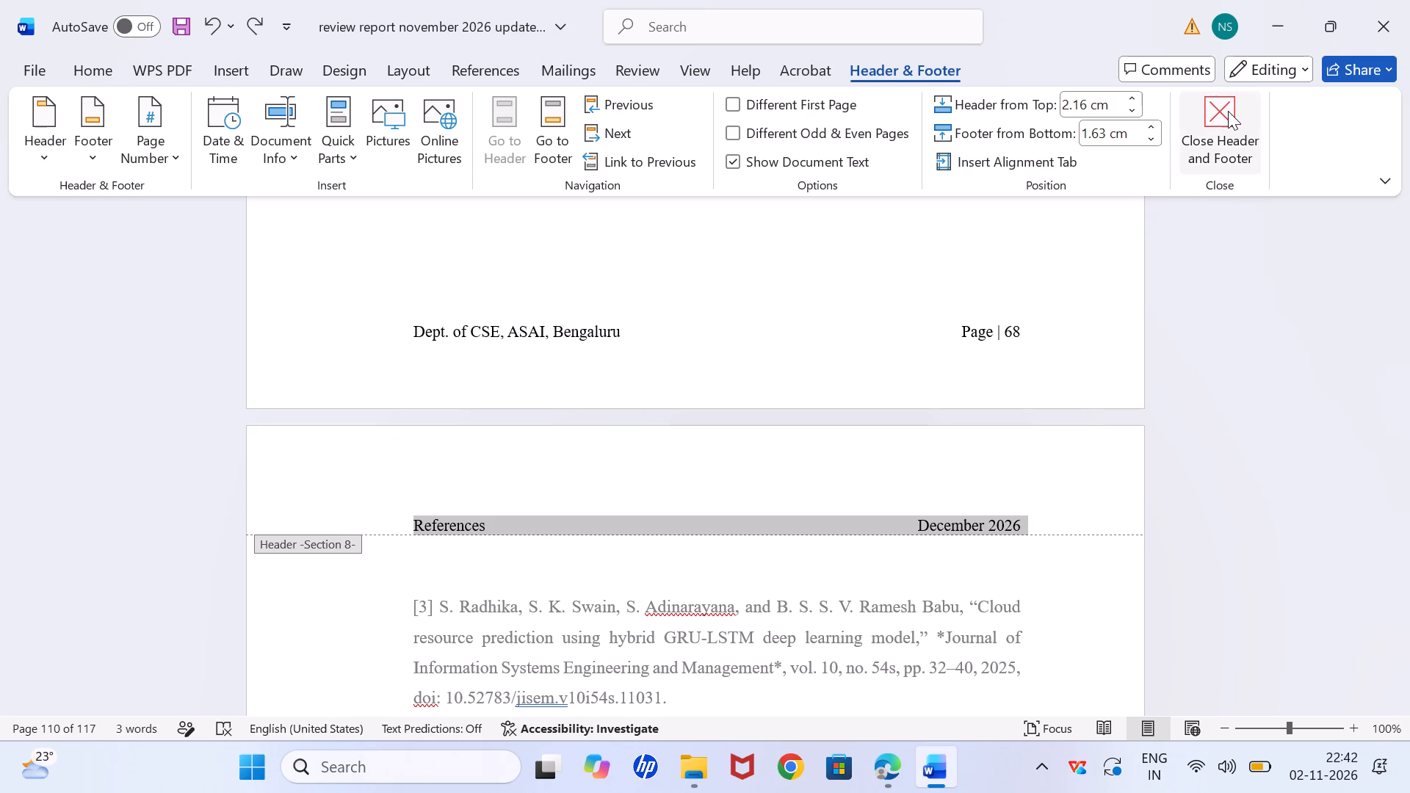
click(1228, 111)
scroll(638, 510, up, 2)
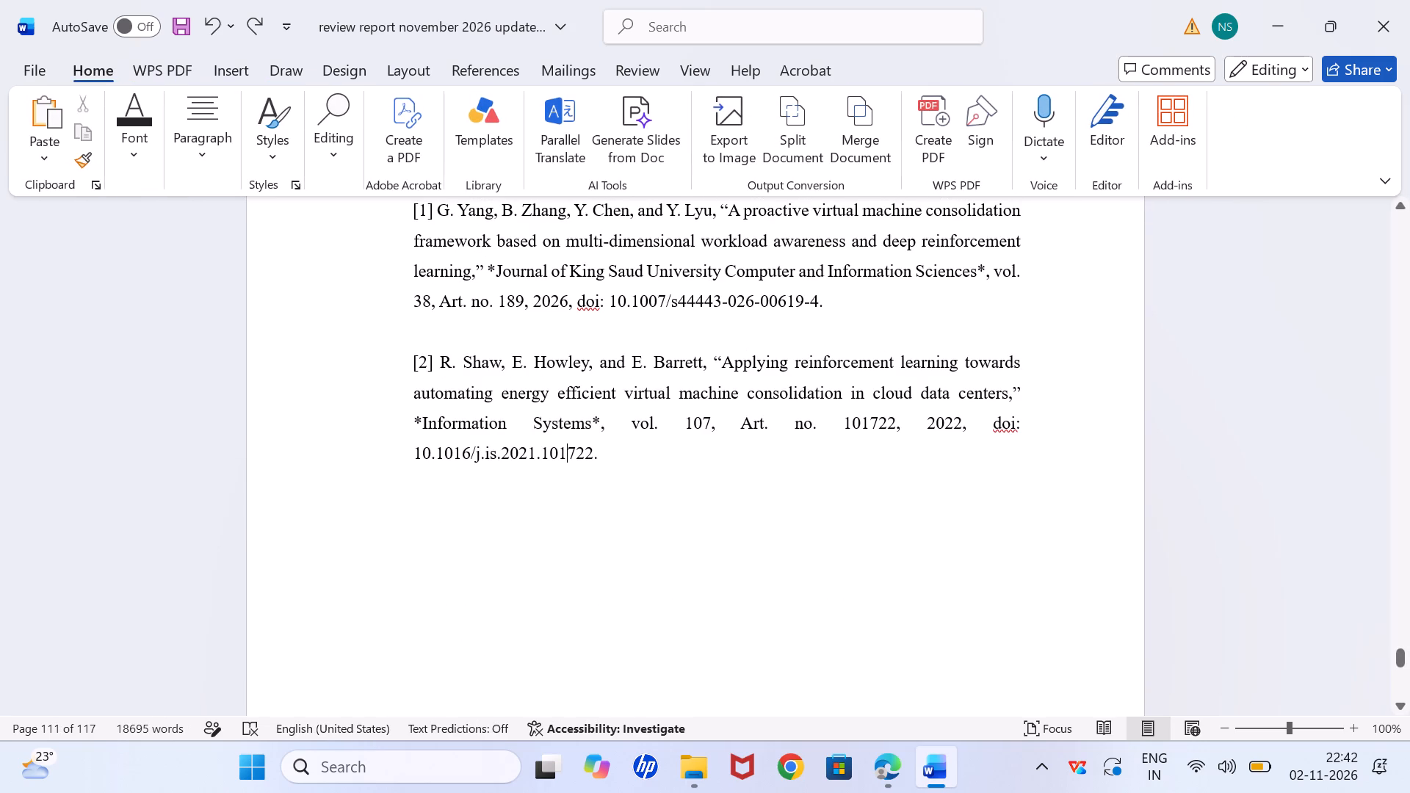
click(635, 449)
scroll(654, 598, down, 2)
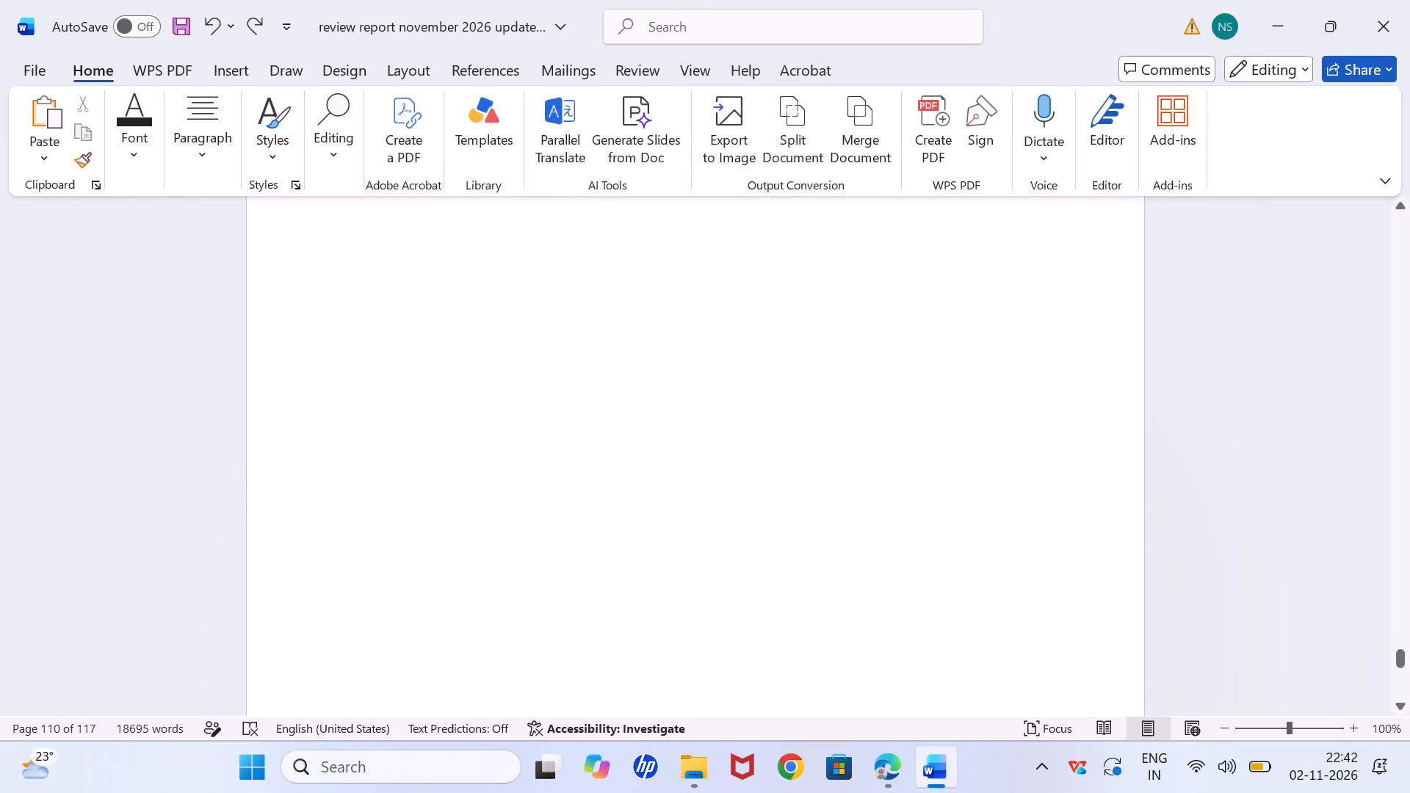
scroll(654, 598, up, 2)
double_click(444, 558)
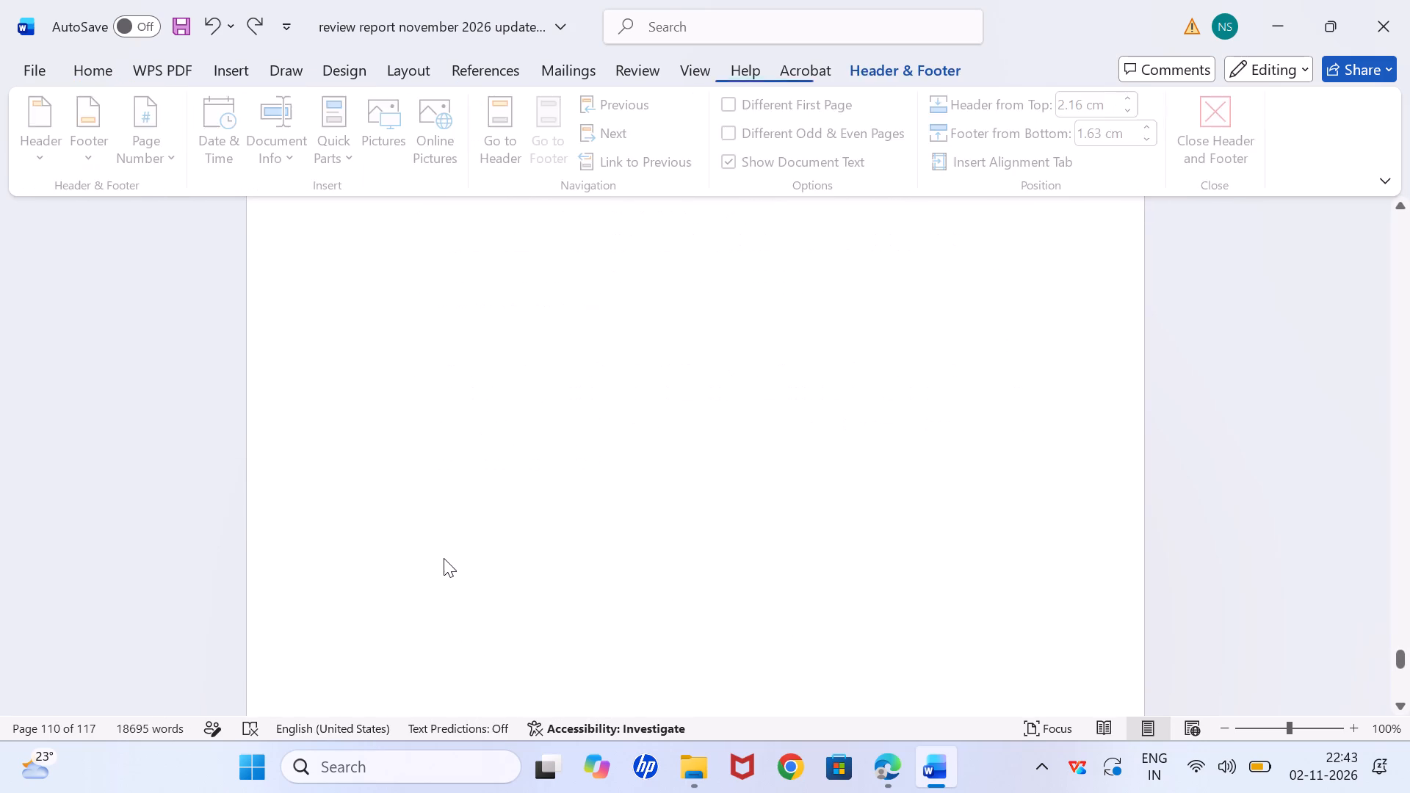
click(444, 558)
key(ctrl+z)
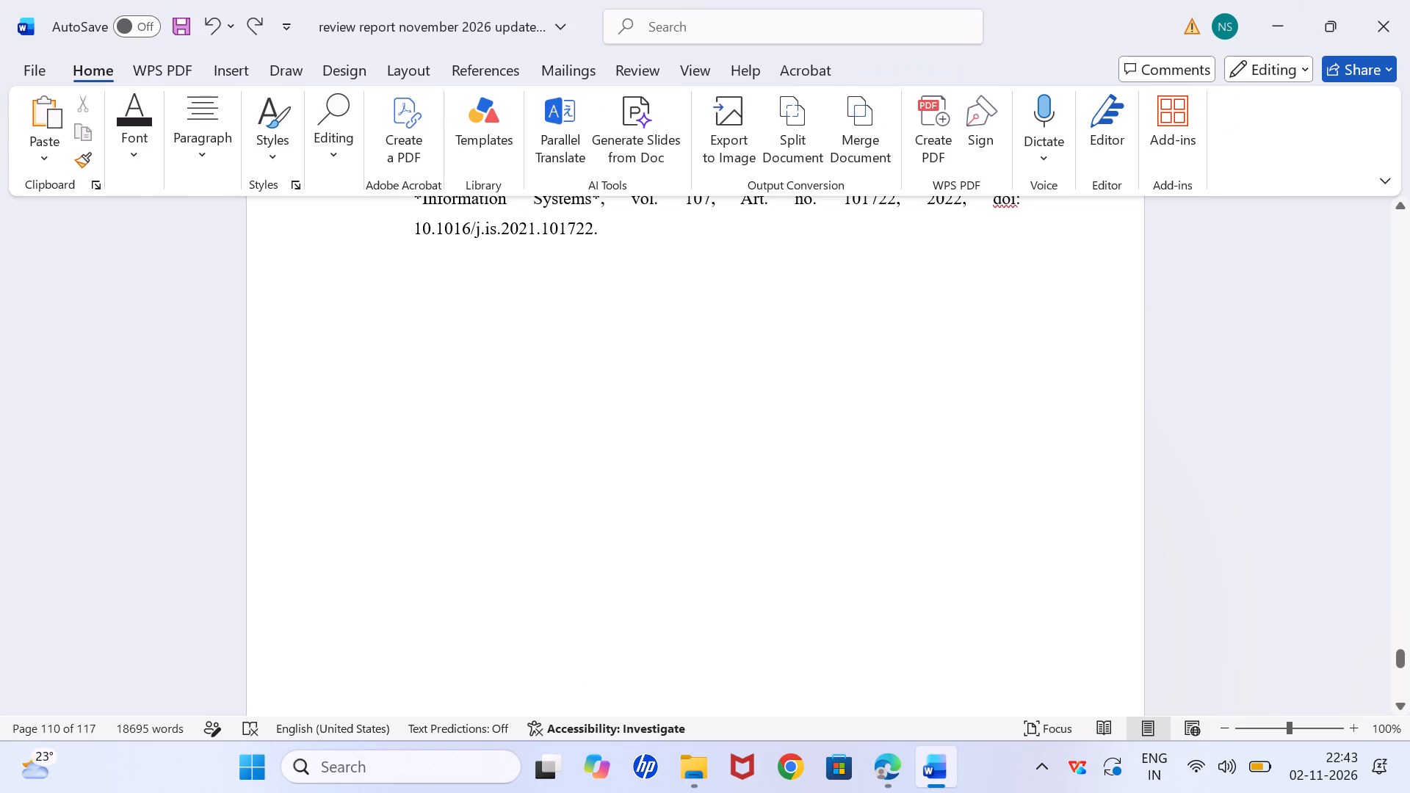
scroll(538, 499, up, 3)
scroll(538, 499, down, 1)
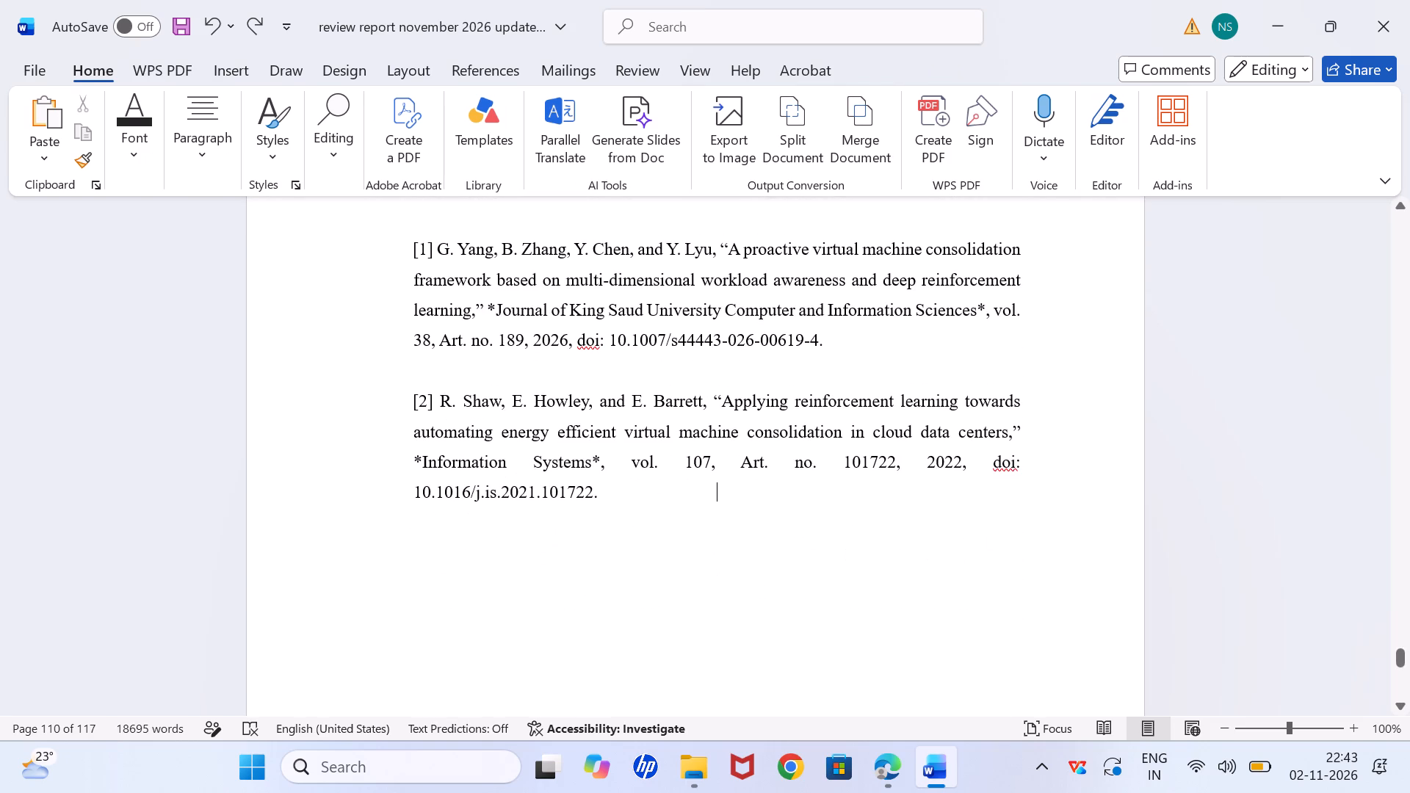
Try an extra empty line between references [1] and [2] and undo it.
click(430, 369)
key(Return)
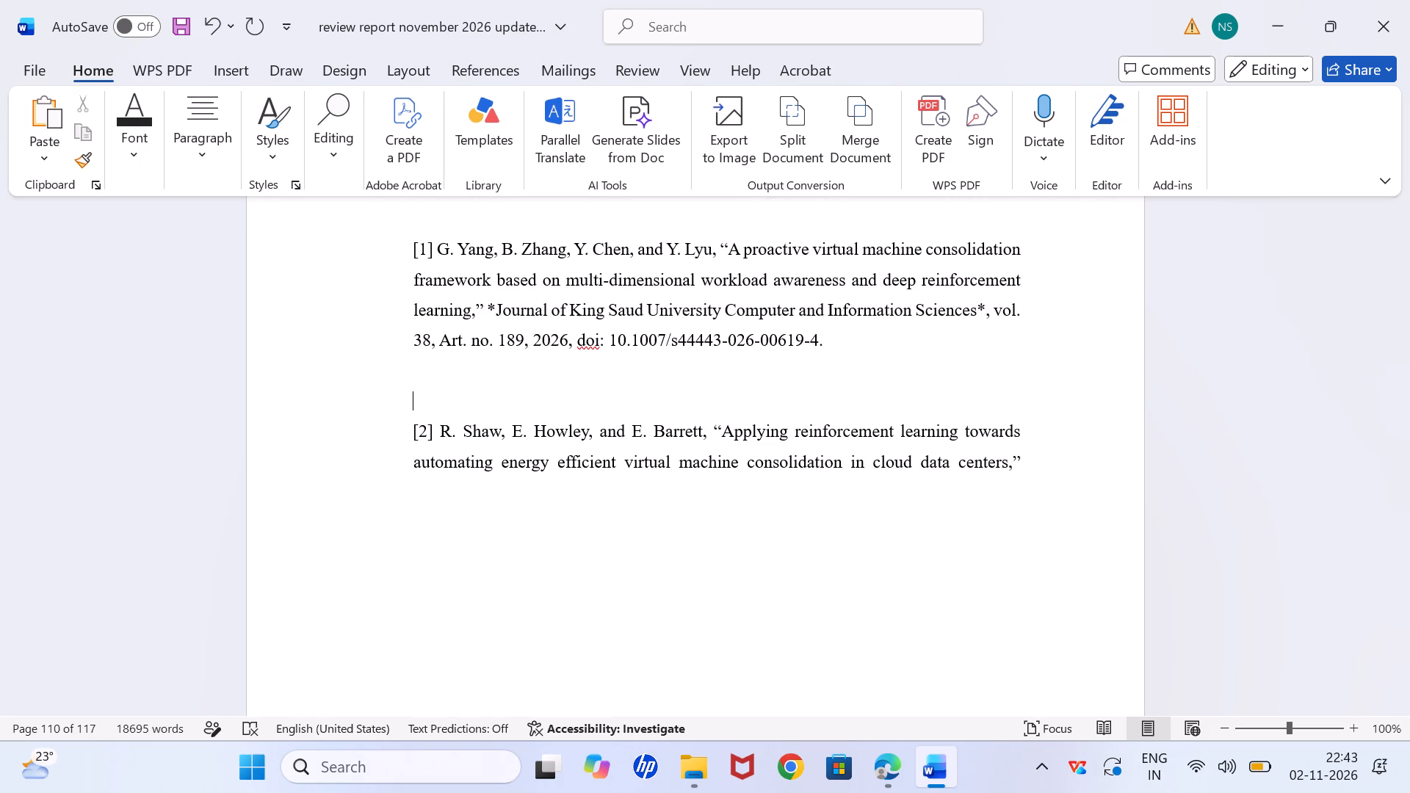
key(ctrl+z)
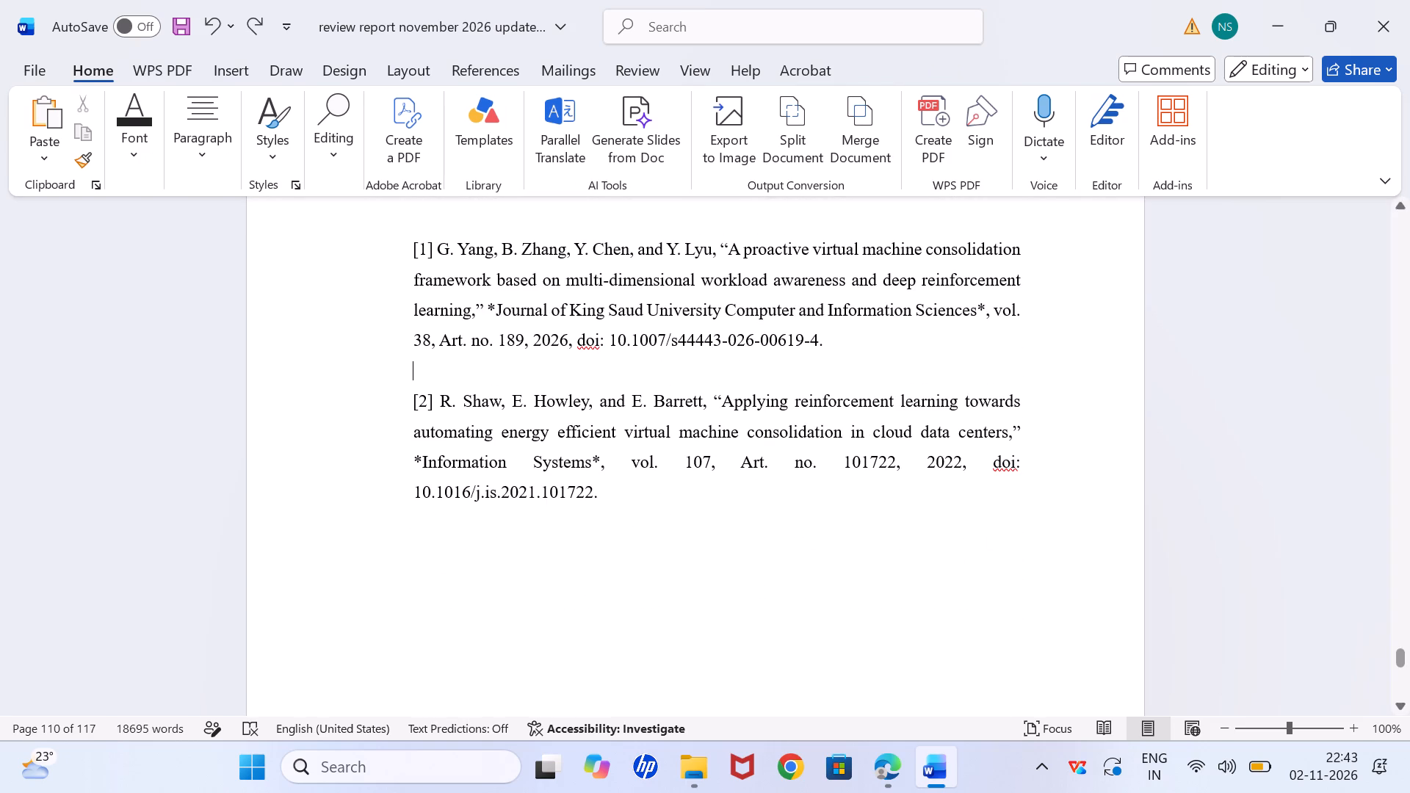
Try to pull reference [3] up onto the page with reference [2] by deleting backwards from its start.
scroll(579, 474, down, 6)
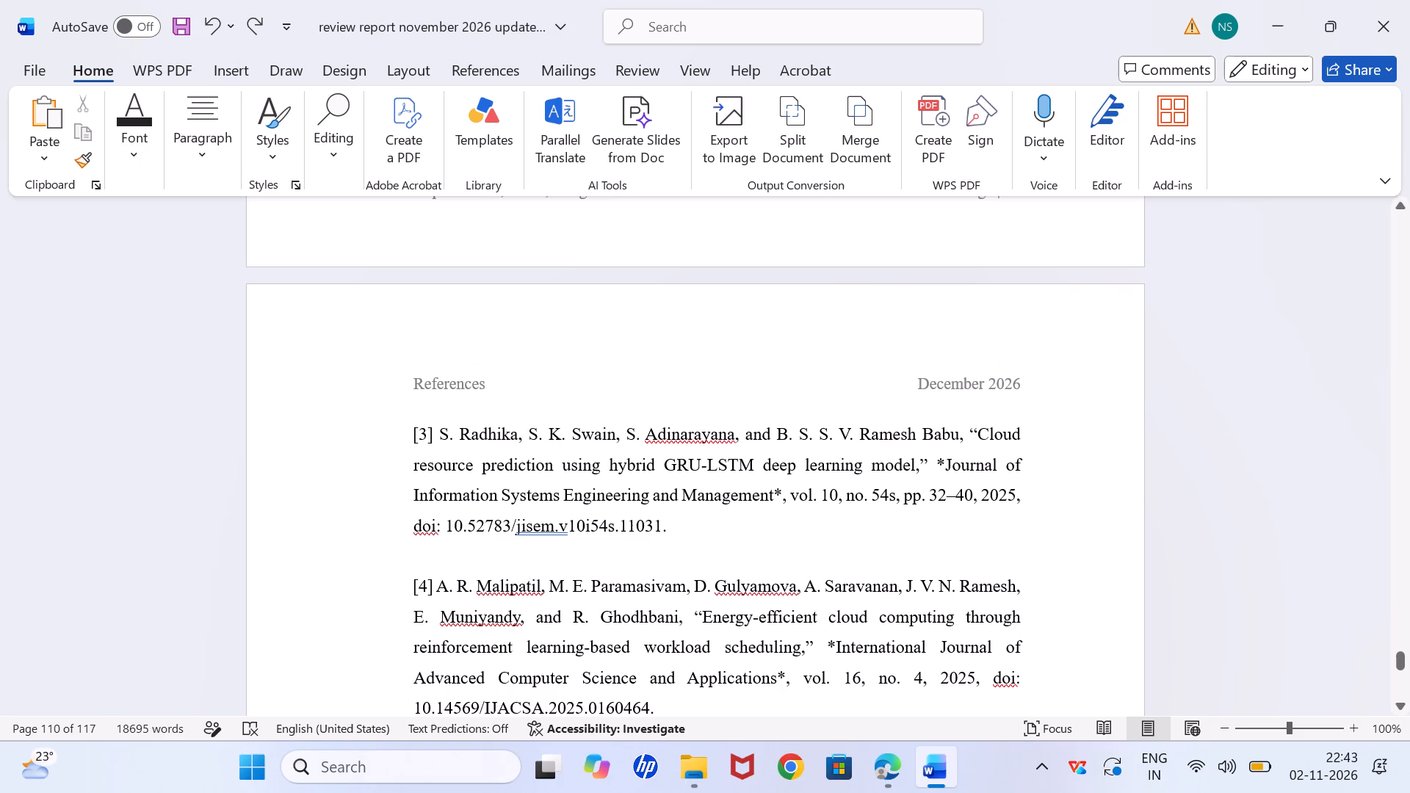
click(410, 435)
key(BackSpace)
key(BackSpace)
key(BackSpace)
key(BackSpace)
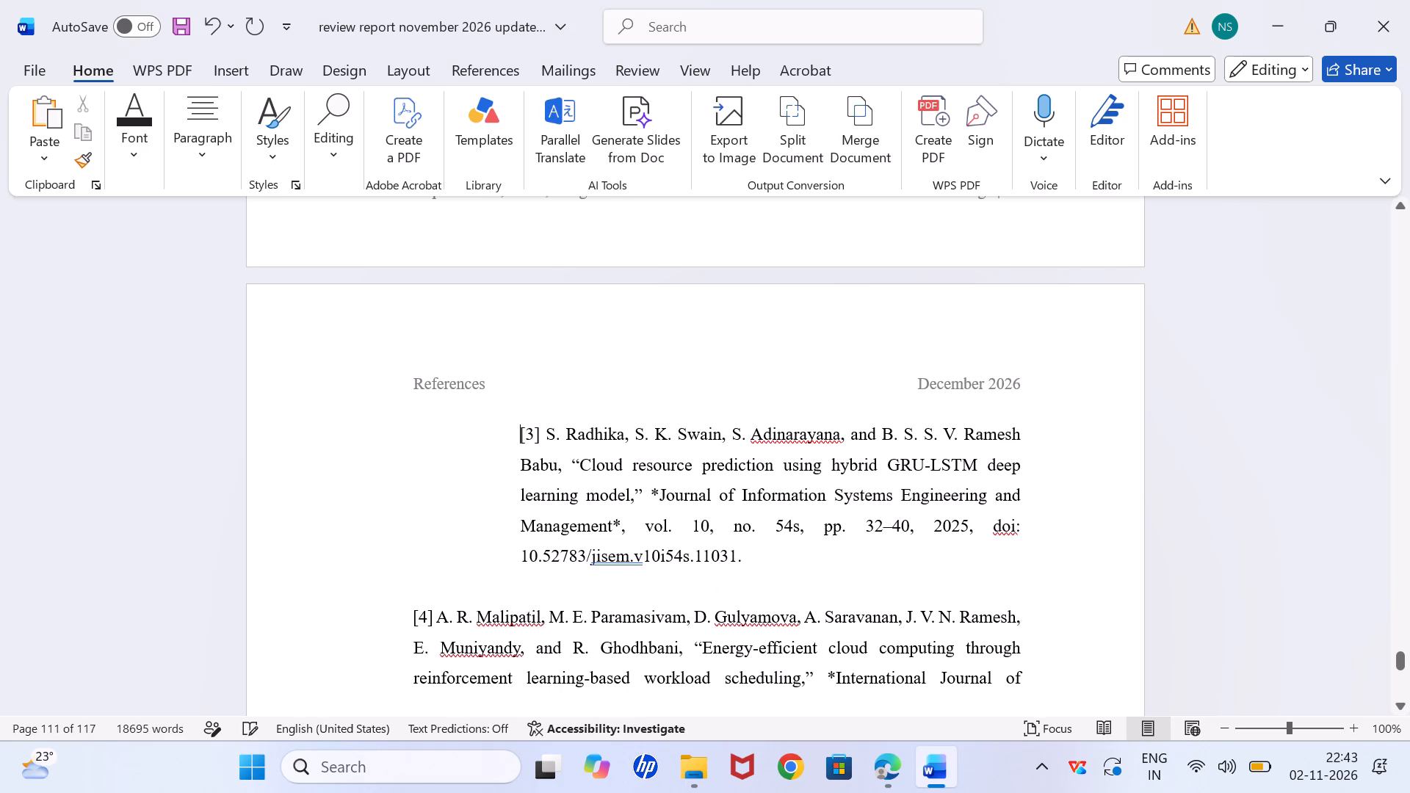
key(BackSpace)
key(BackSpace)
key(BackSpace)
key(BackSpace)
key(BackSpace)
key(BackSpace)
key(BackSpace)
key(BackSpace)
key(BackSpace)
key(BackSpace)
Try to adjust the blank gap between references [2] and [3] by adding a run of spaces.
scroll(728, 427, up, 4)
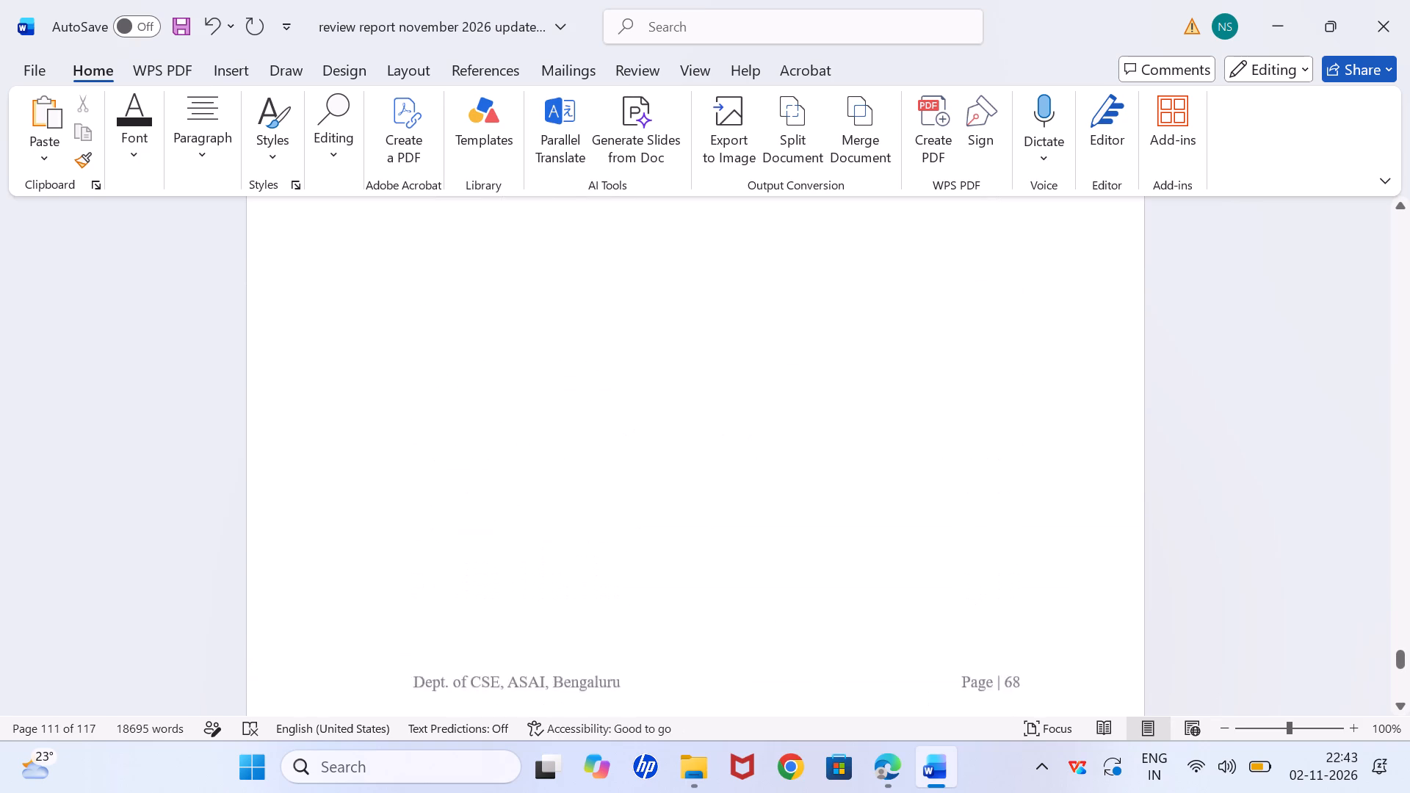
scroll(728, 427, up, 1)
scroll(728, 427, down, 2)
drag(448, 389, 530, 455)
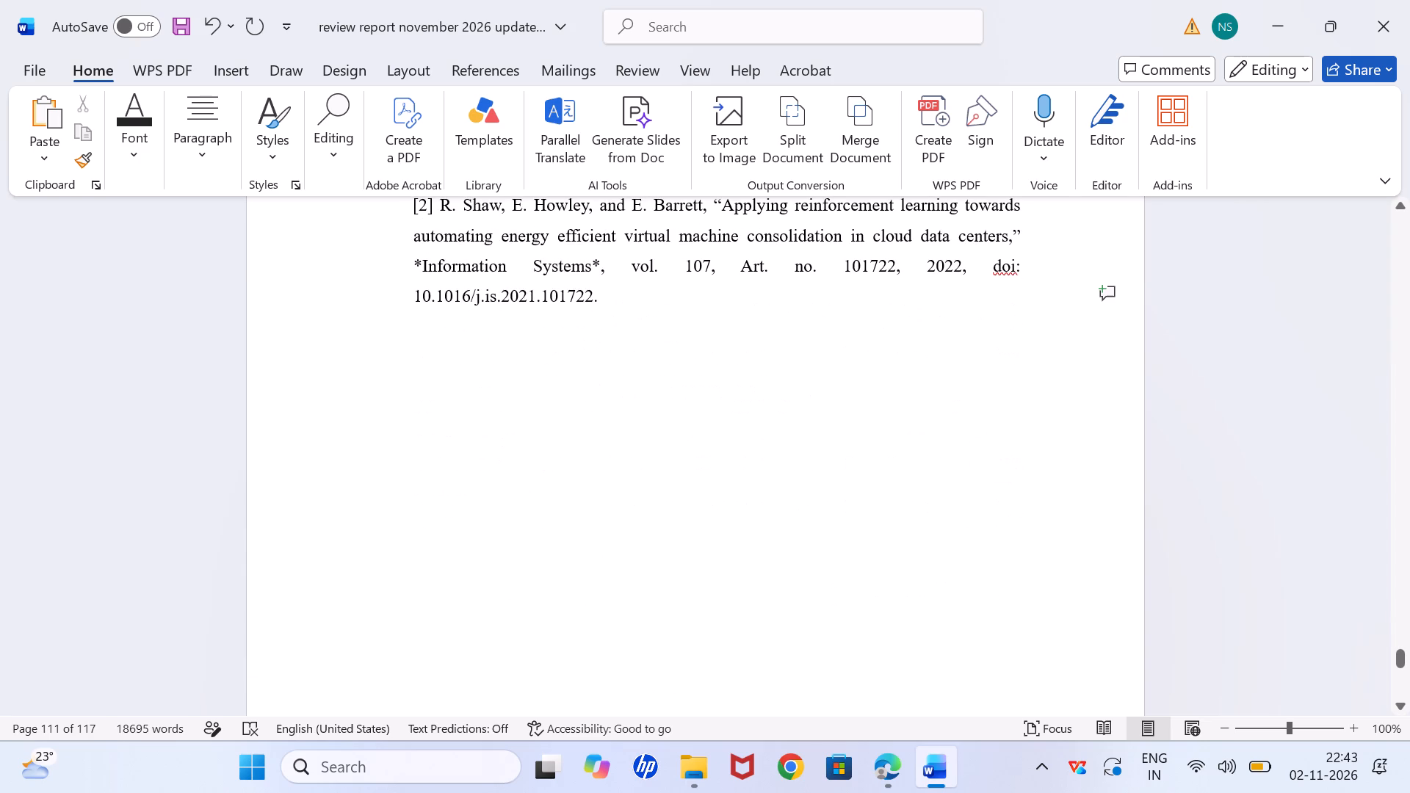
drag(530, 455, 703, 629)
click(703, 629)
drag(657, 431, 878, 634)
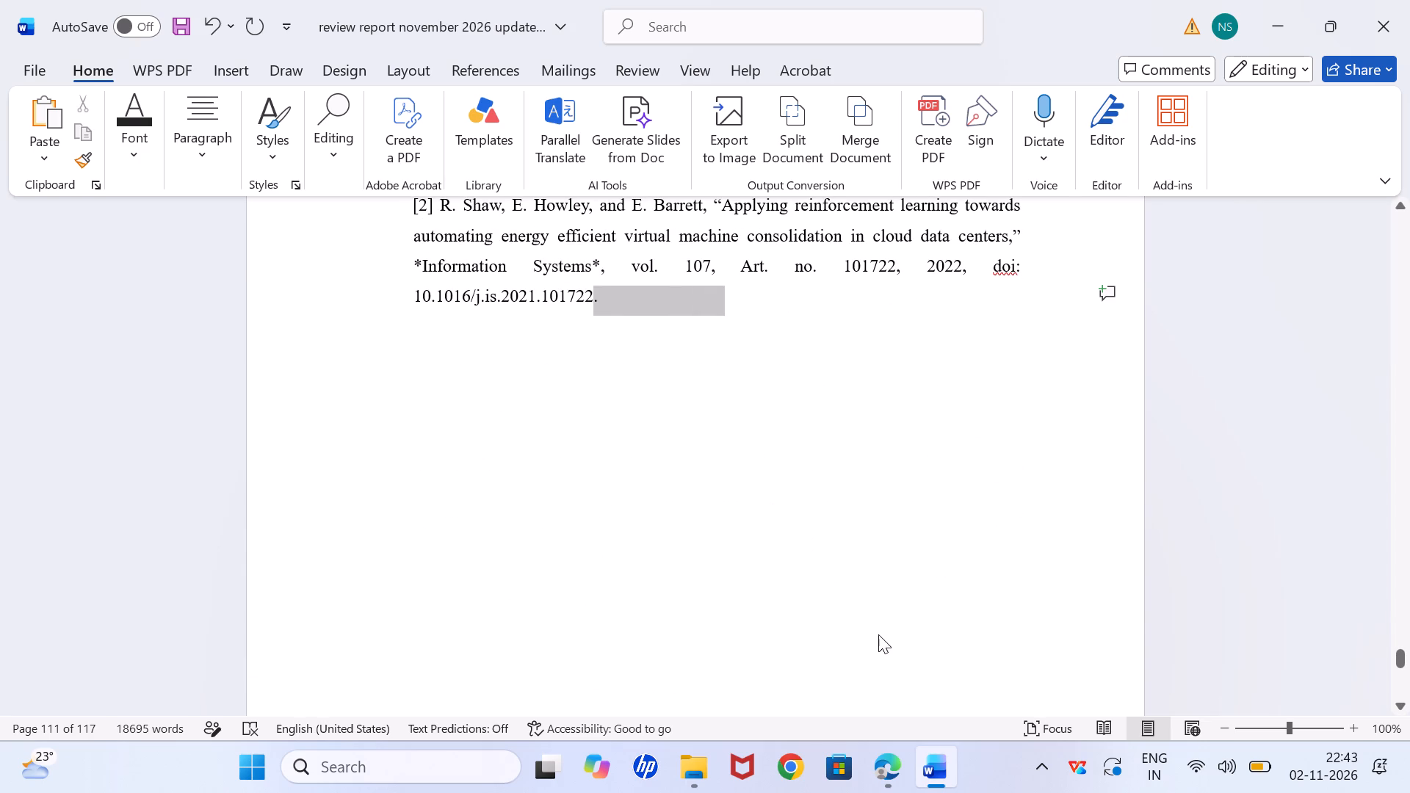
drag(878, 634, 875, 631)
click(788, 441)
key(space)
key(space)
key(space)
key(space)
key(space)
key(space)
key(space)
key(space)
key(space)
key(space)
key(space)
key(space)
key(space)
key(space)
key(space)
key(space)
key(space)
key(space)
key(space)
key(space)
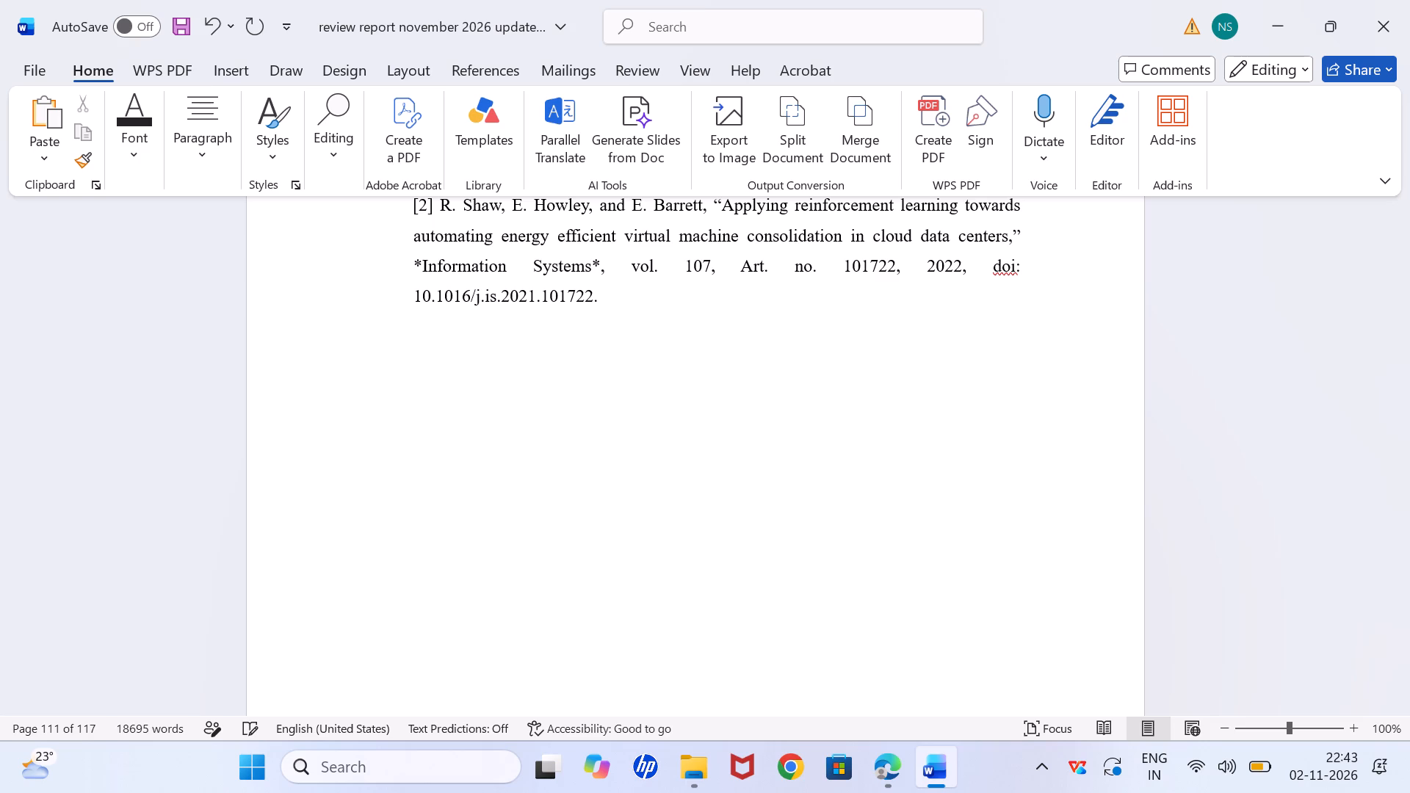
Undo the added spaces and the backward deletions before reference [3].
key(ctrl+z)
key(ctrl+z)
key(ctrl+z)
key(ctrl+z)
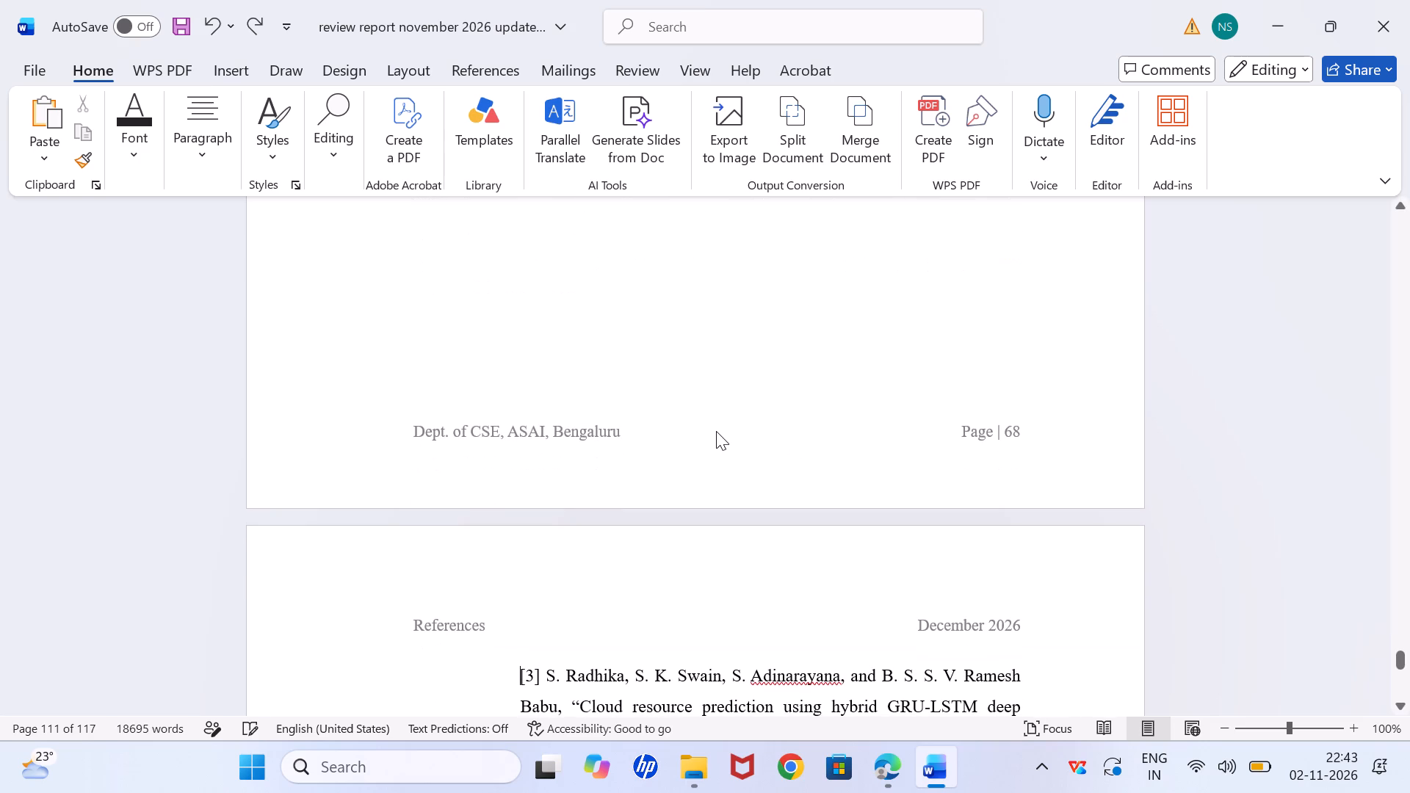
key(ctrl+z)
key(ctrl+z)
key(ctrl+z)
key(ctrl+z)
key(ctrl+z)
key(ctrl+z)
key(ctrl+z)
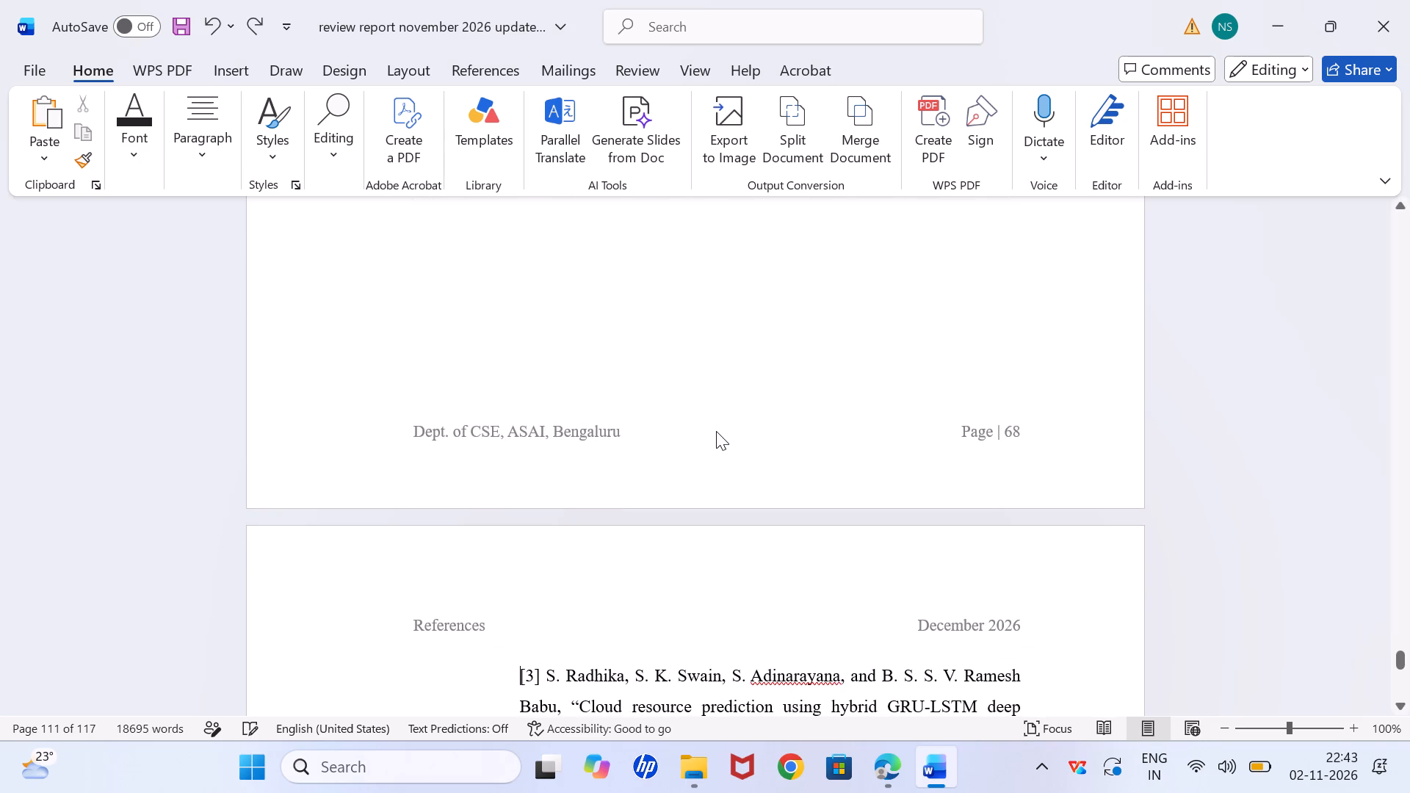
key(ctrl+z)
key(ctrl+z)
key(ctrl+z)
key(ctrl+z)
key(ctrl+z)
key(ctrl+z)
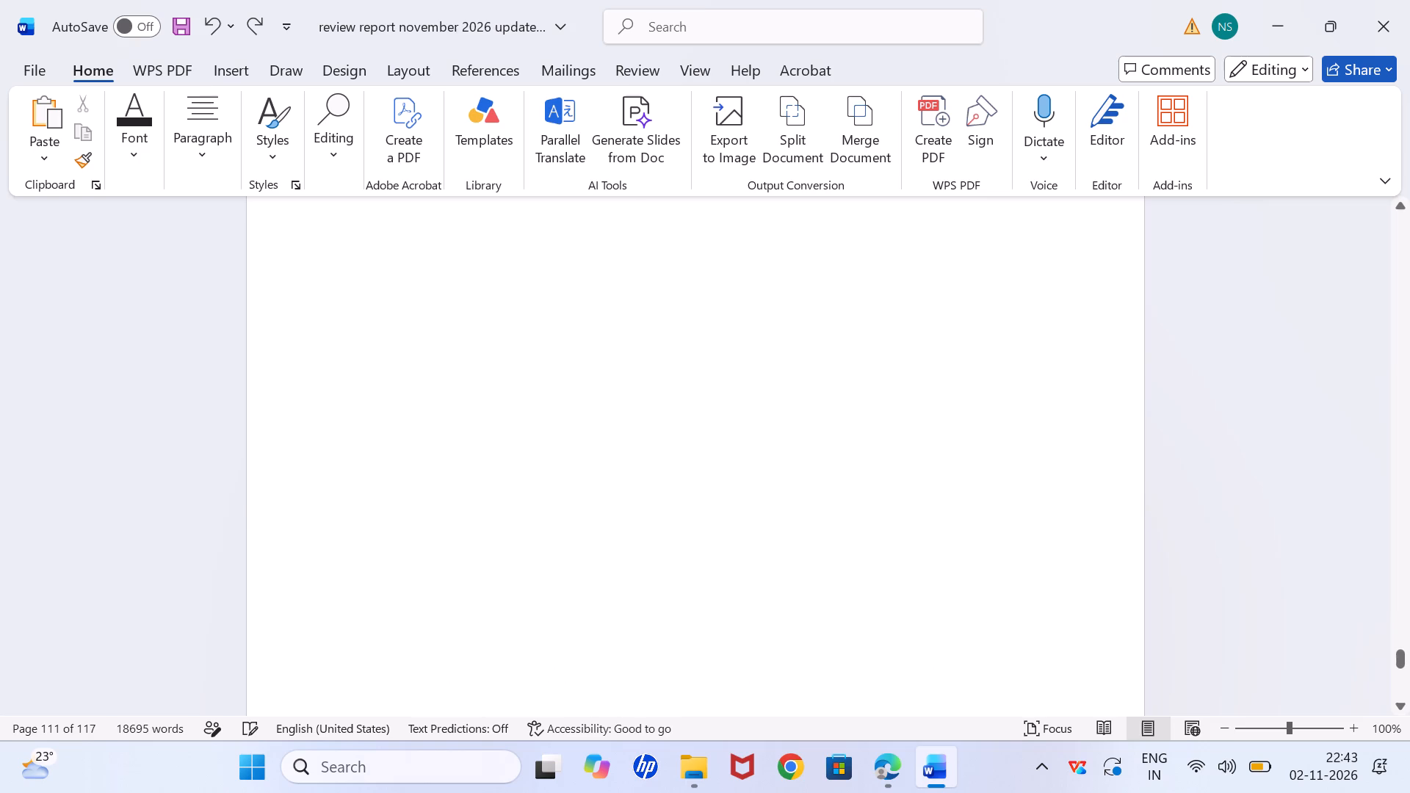
Examine the page layout and blank gaps from the REFERENCES heading through reference [6].
scroll(712, 456, up, 9)
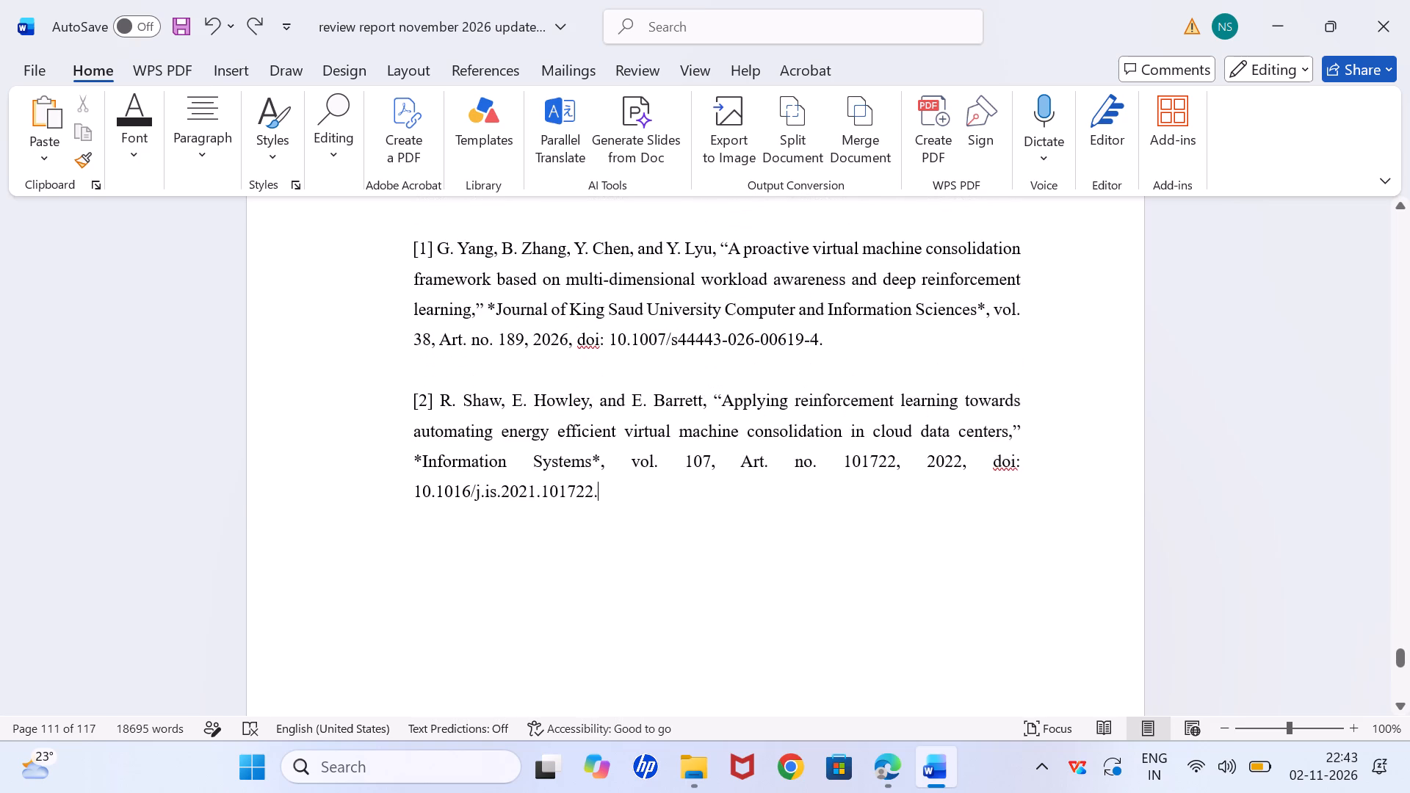
scroll(712, 456, up, 1)
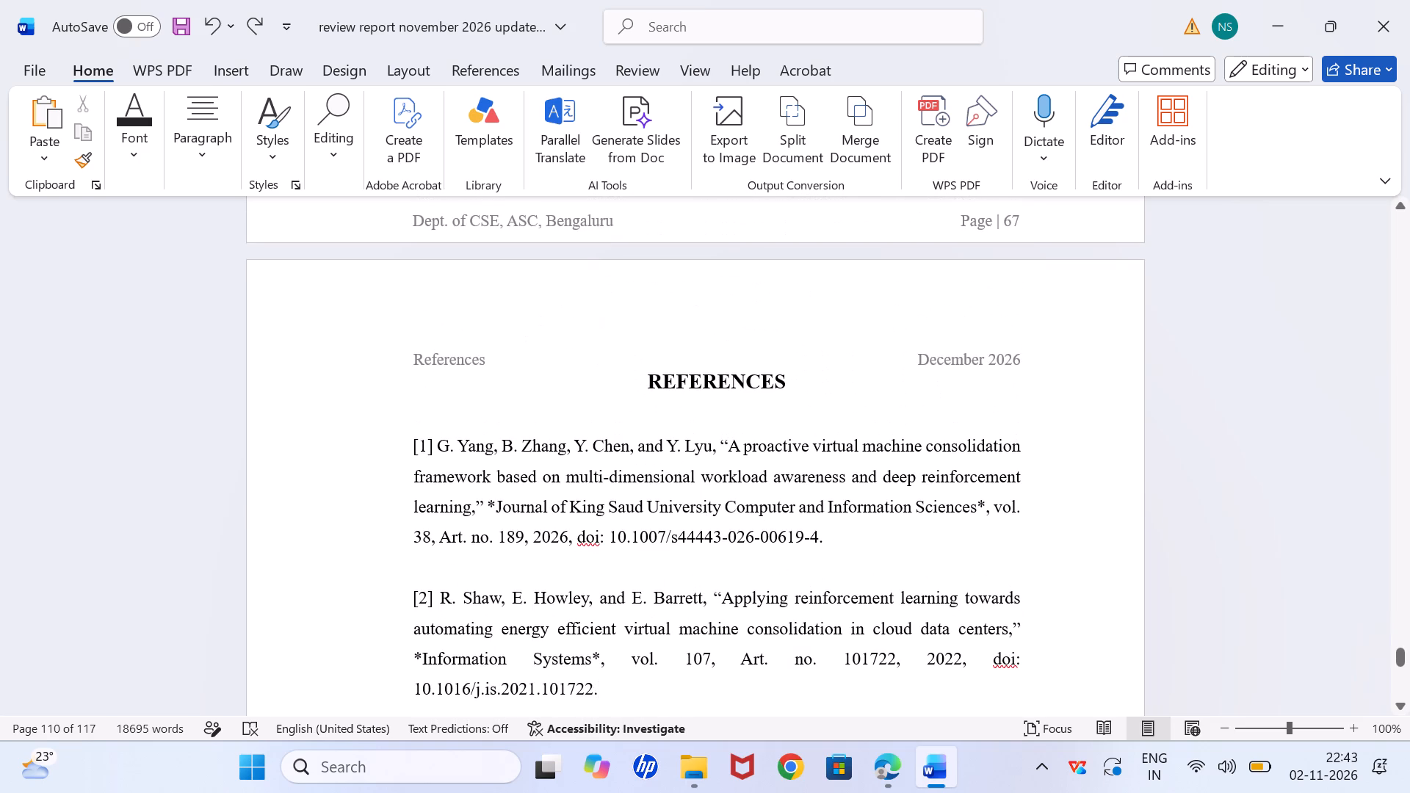
scroll(712, 456, down, 6)
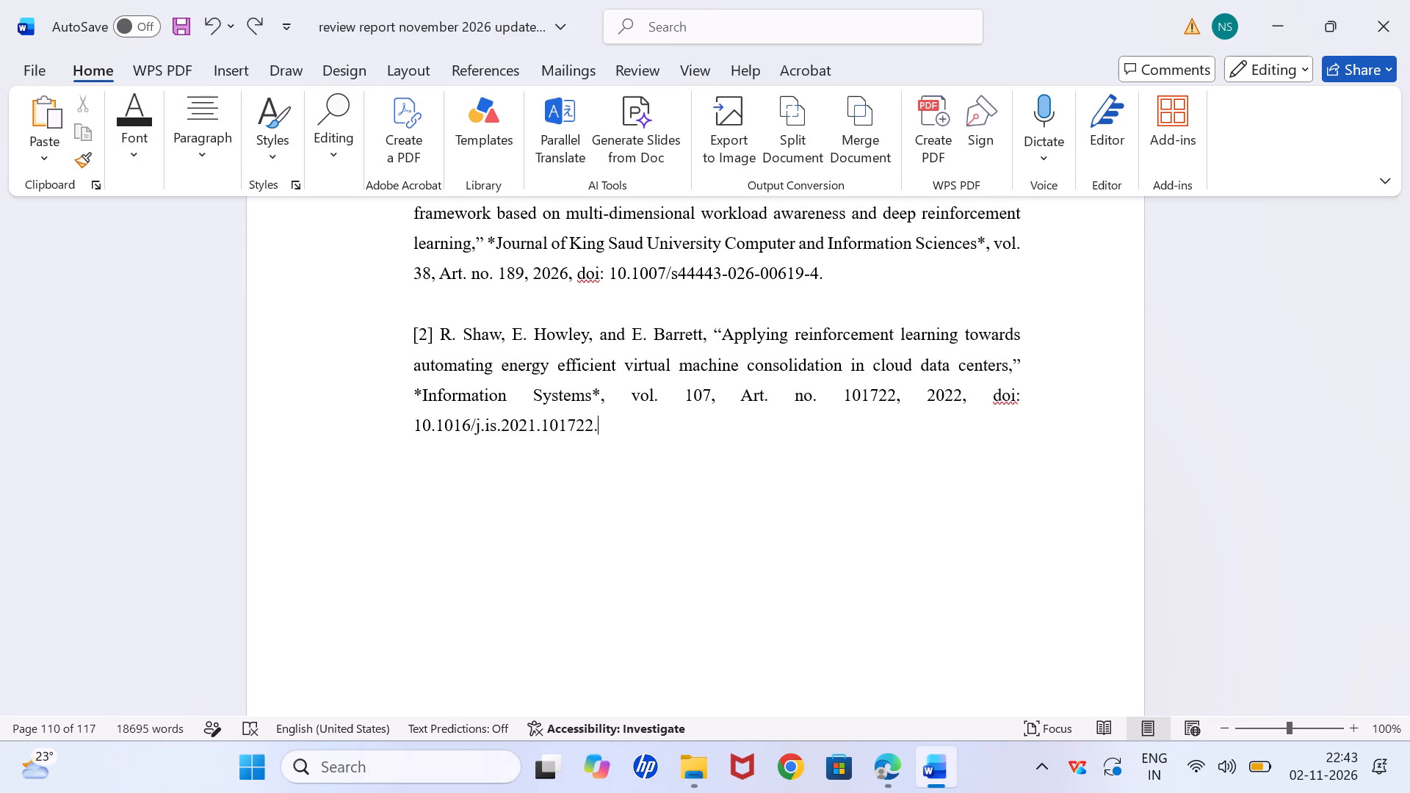
scroll(712, 456, down, 2)
scroll(712, 456, up, 2)
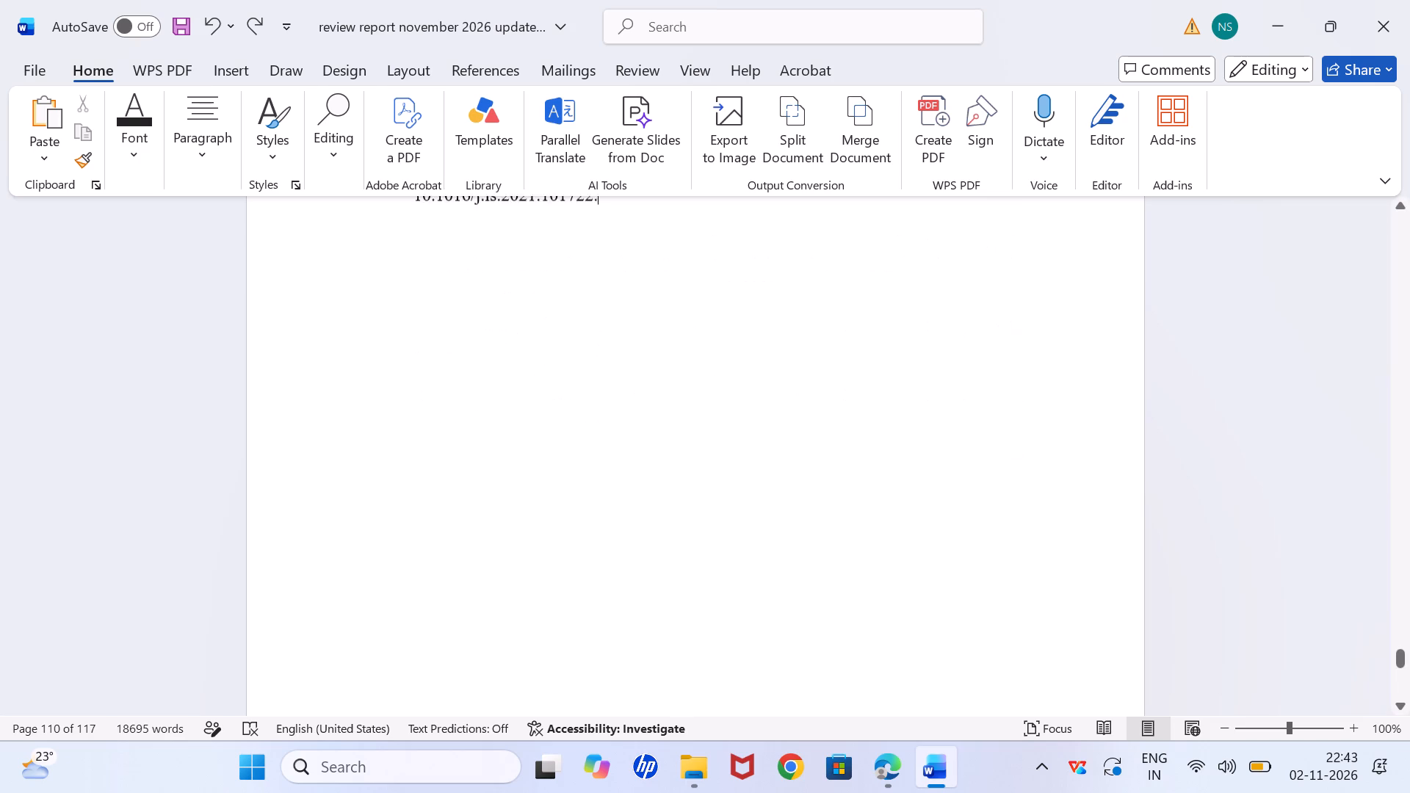
scroll(712, 456, up, 3)
scroll(712, 456, down, 5)
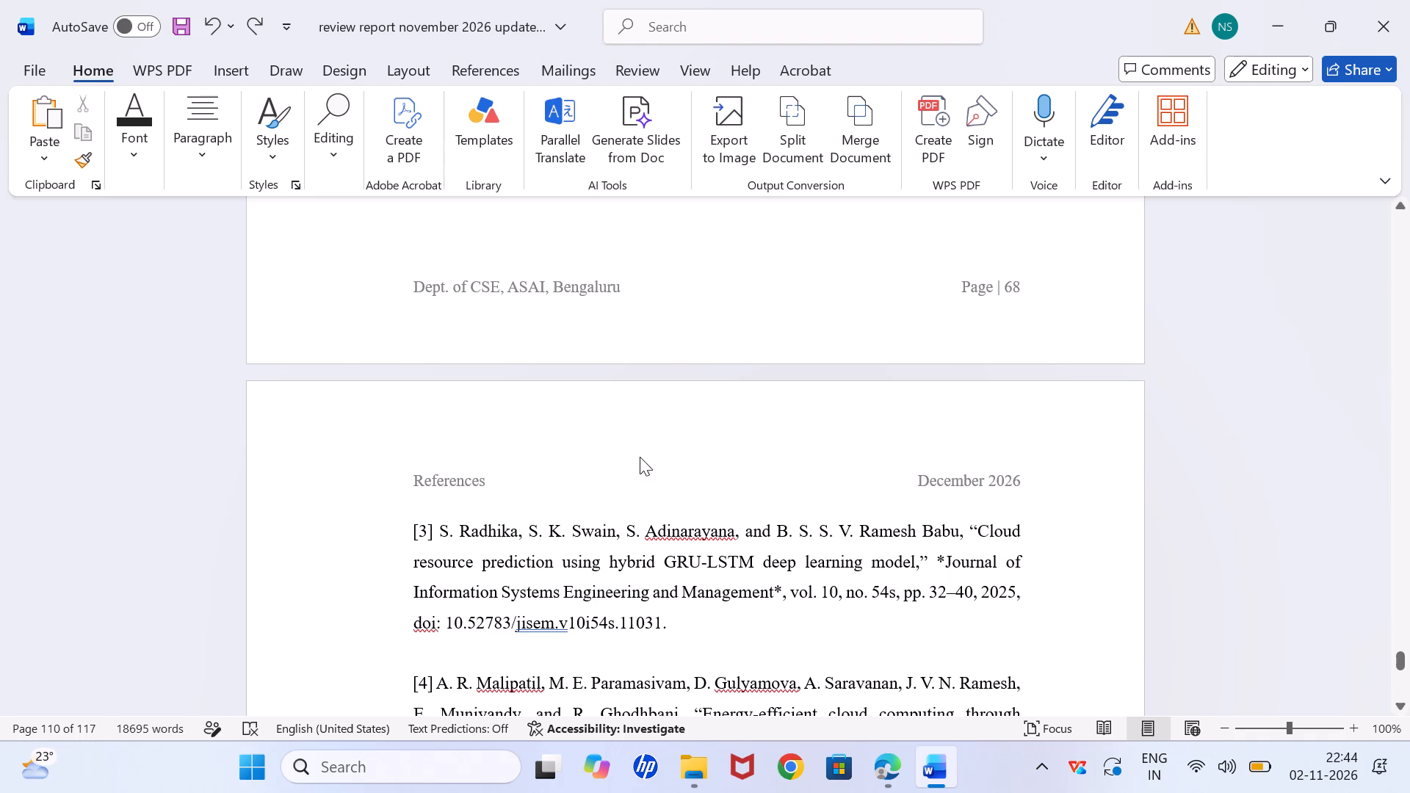
scroll(709, 568, down, 6)
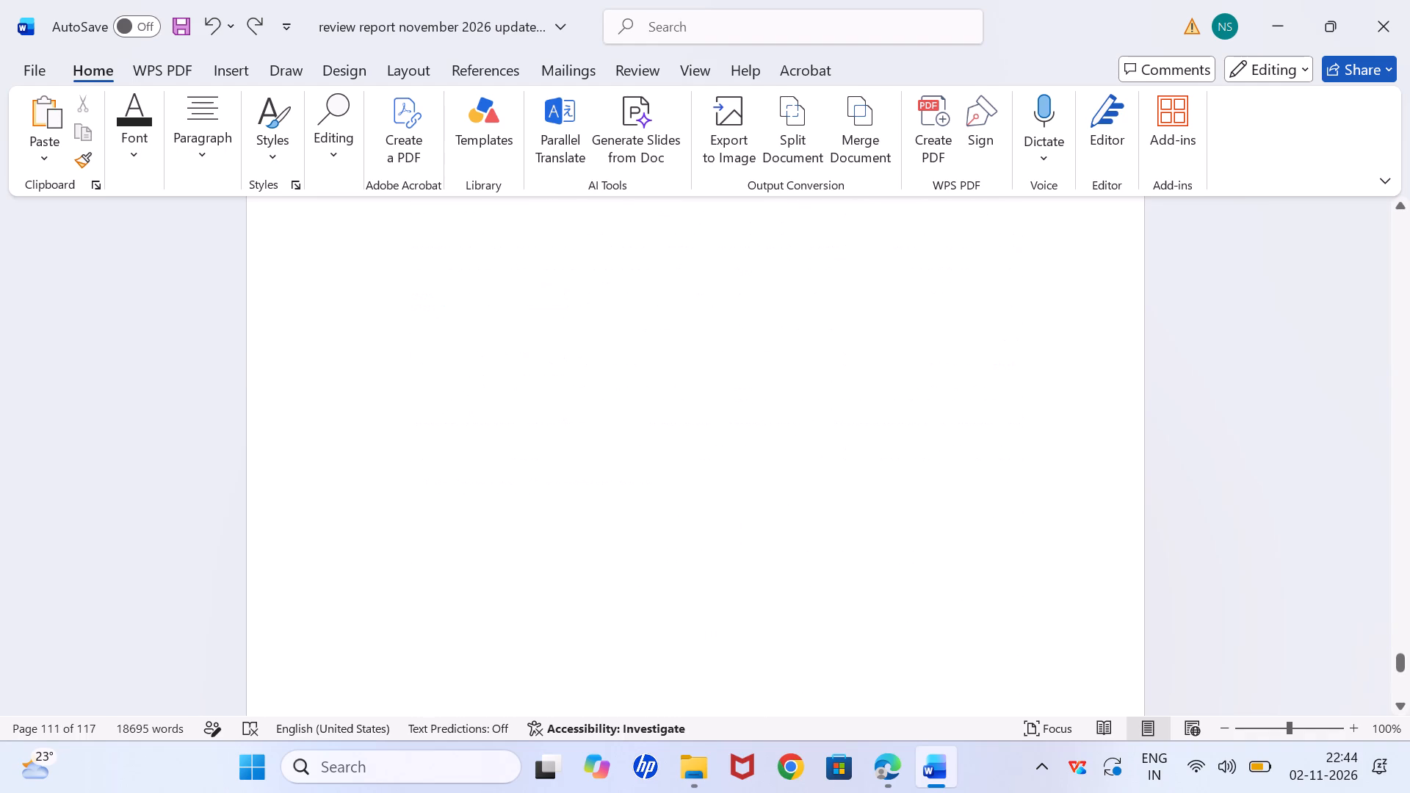
scroll(709, 568, down, 17)
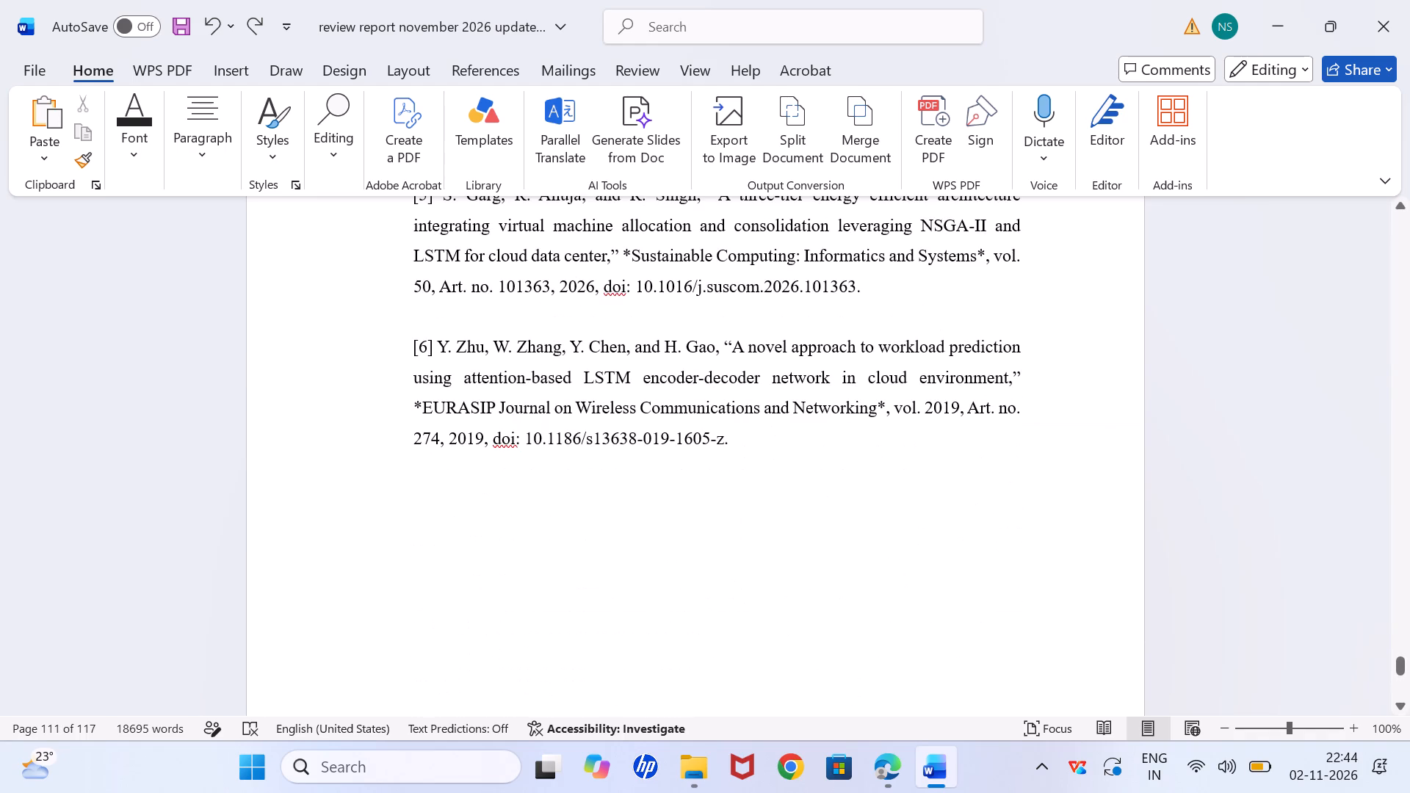
scroll(709, 568, up, 4)
scroll(709, 568, down, 1)
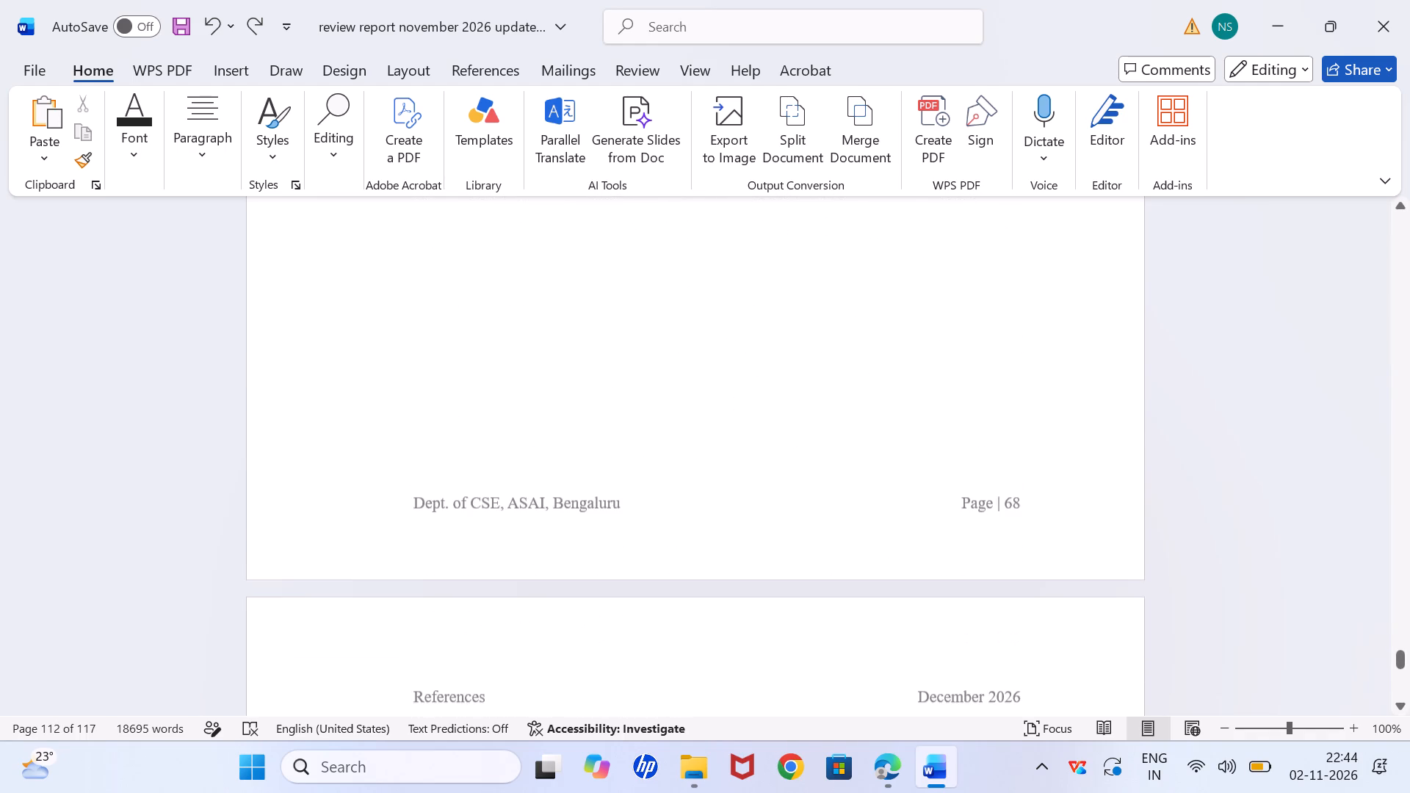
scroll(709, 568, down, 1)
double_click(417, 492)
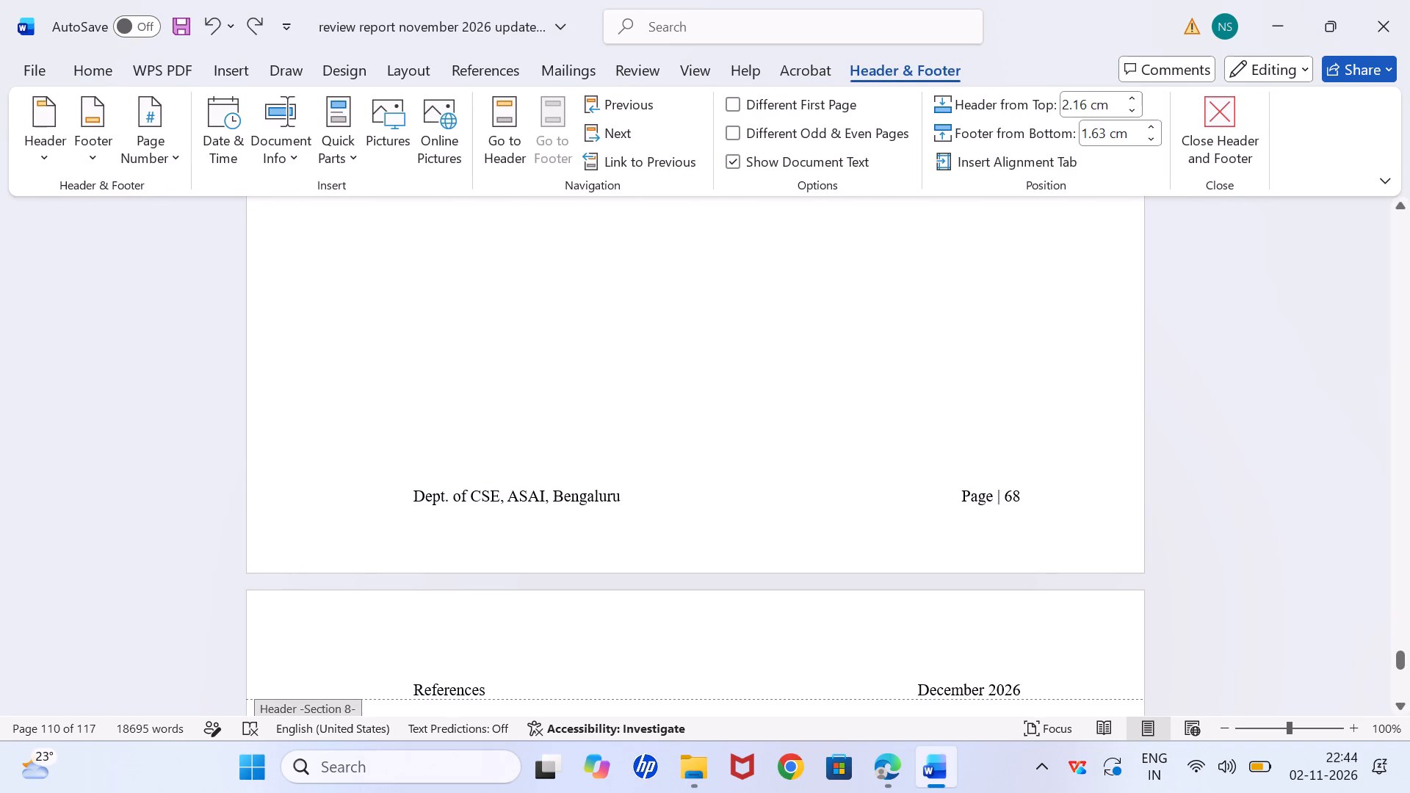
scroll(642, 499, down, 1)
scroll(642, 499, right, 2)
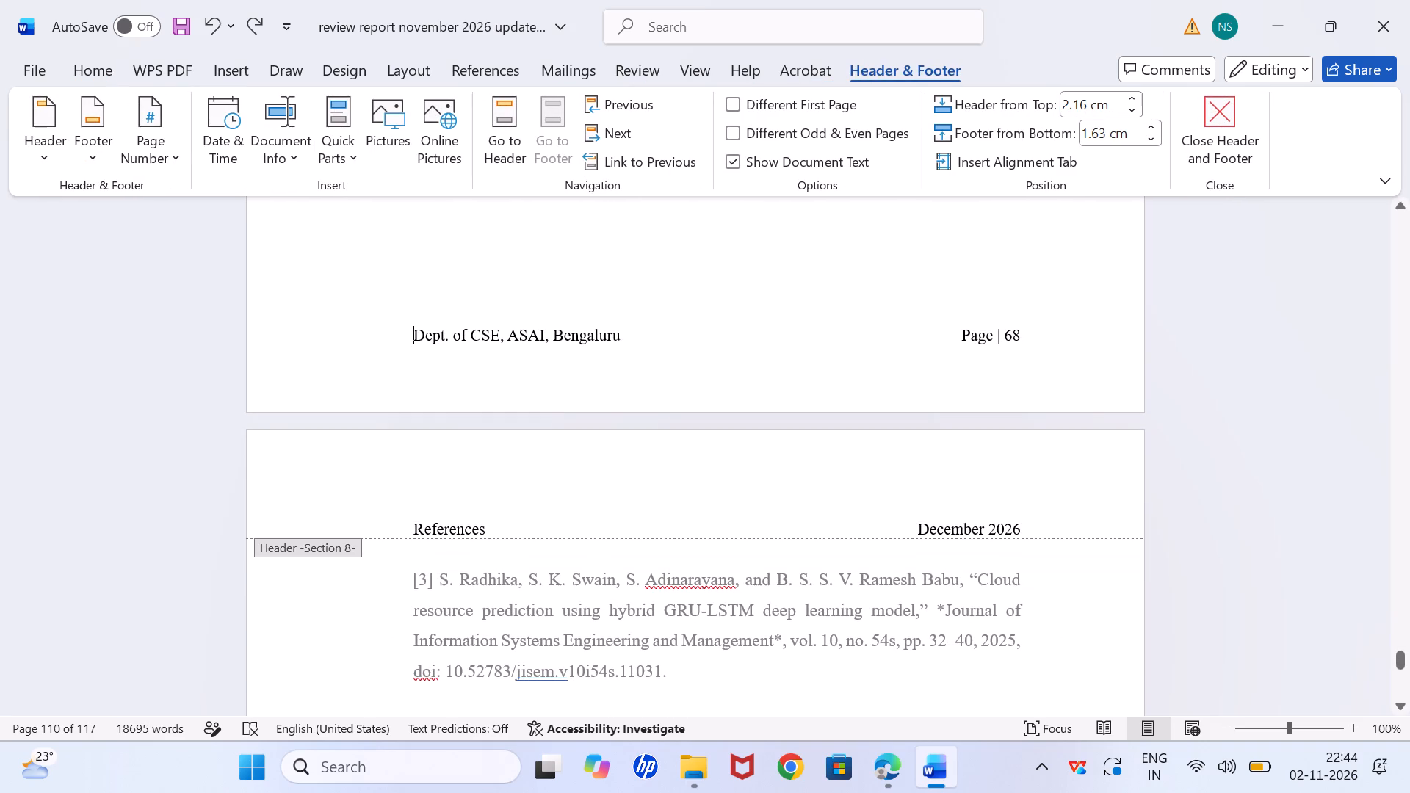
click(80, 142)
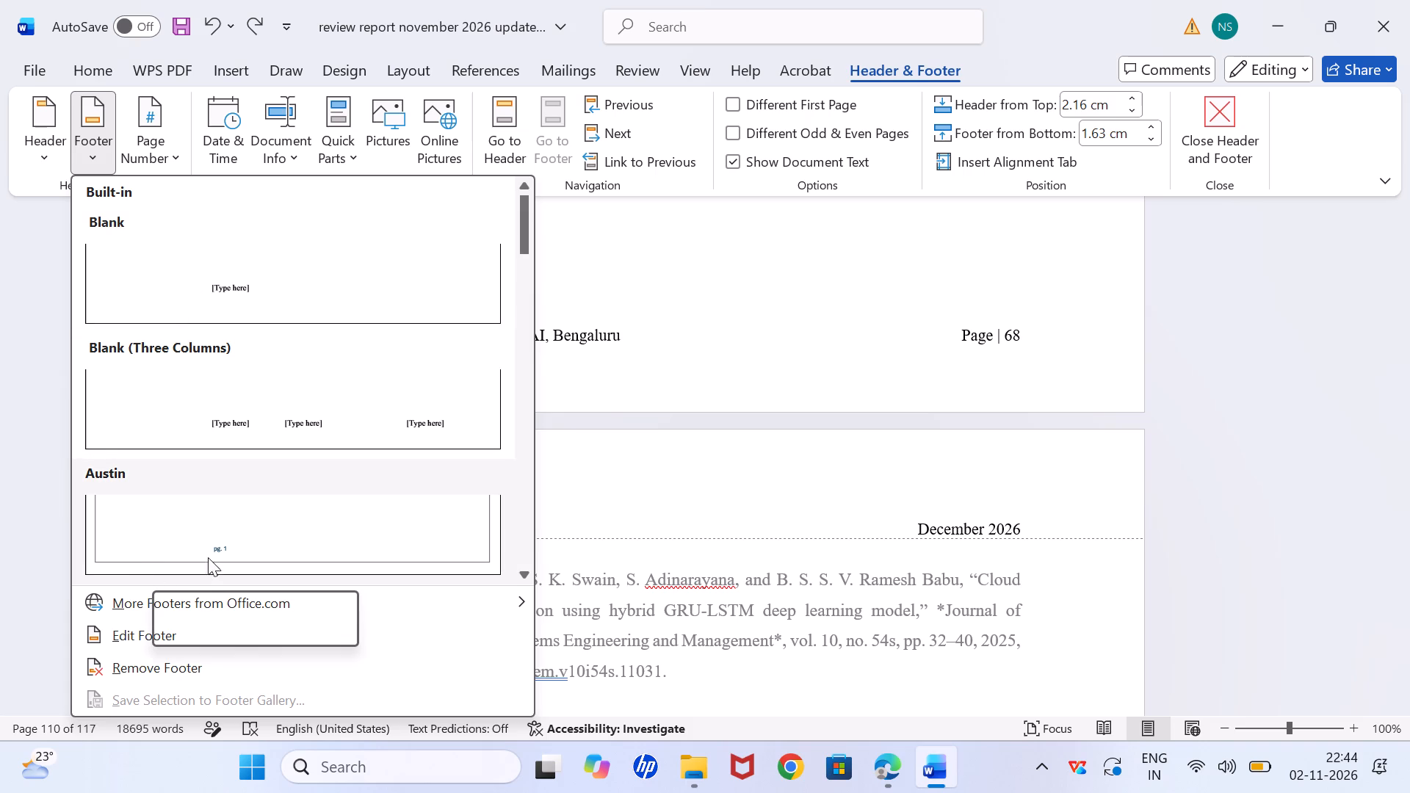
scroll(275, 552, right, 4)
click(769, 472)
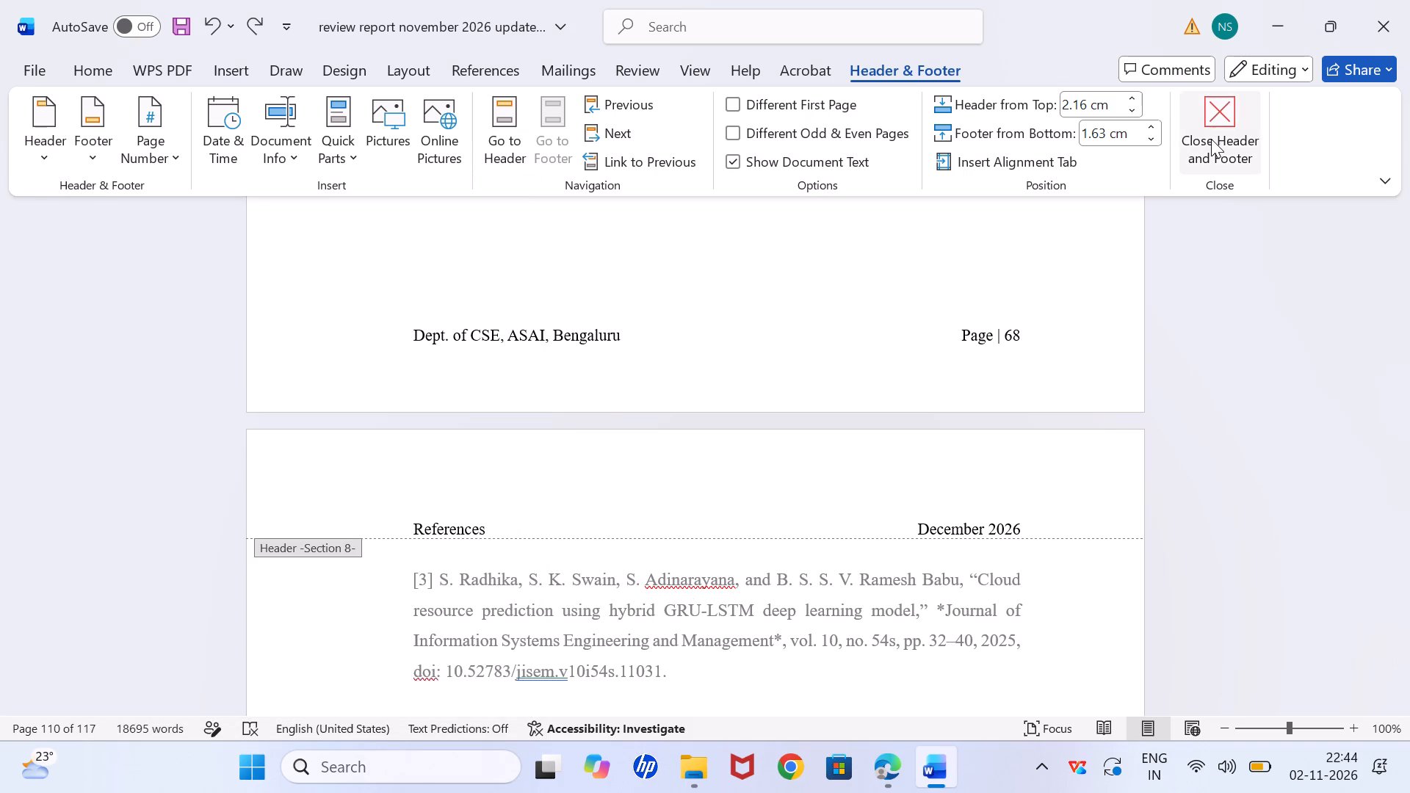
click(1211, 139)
Select references [2] and [3] and check their line spacing setting.
scroll(611, 462, up, 1)
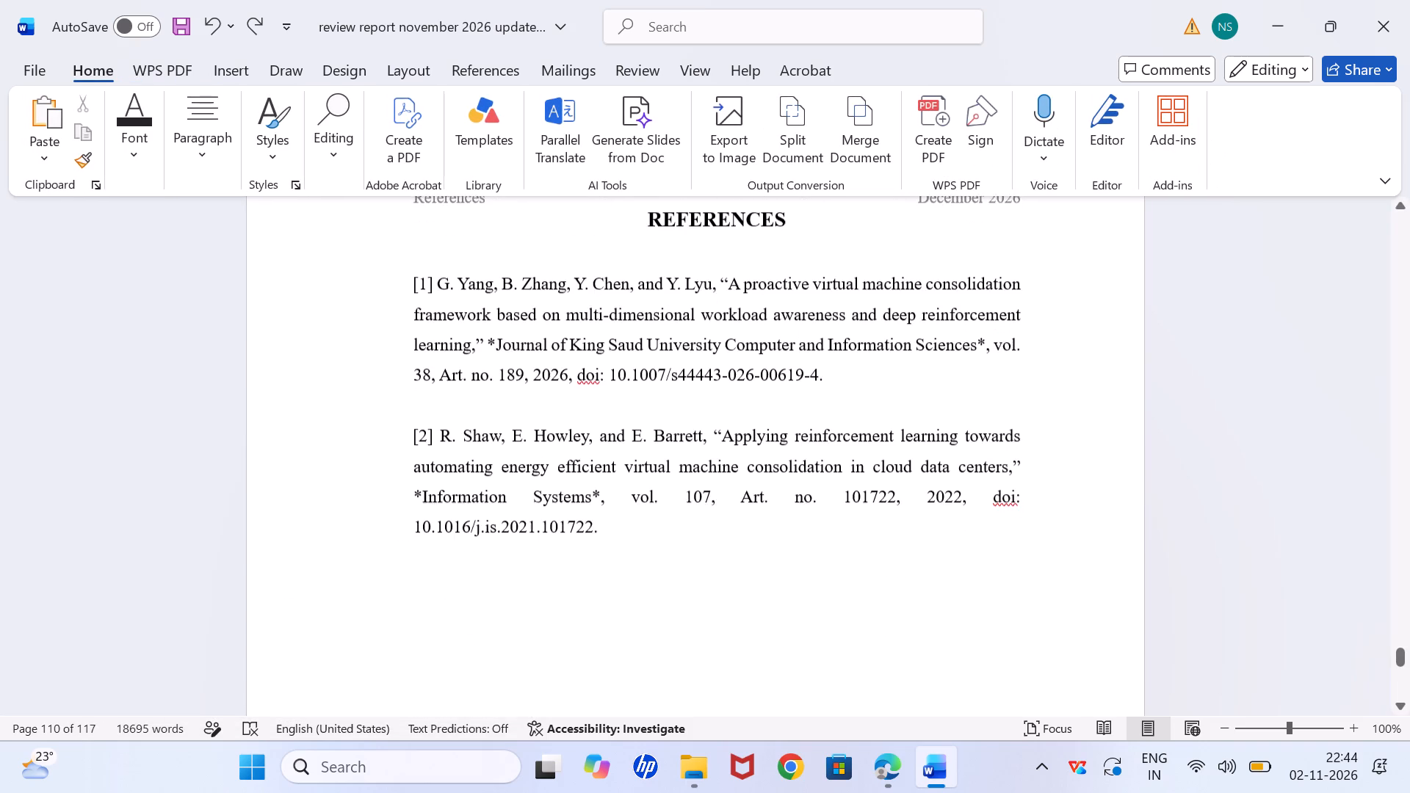
scroll(611, 462, up, 2)
scroll(611, 462, down, 1)
scroll(611, 462, up, 1)
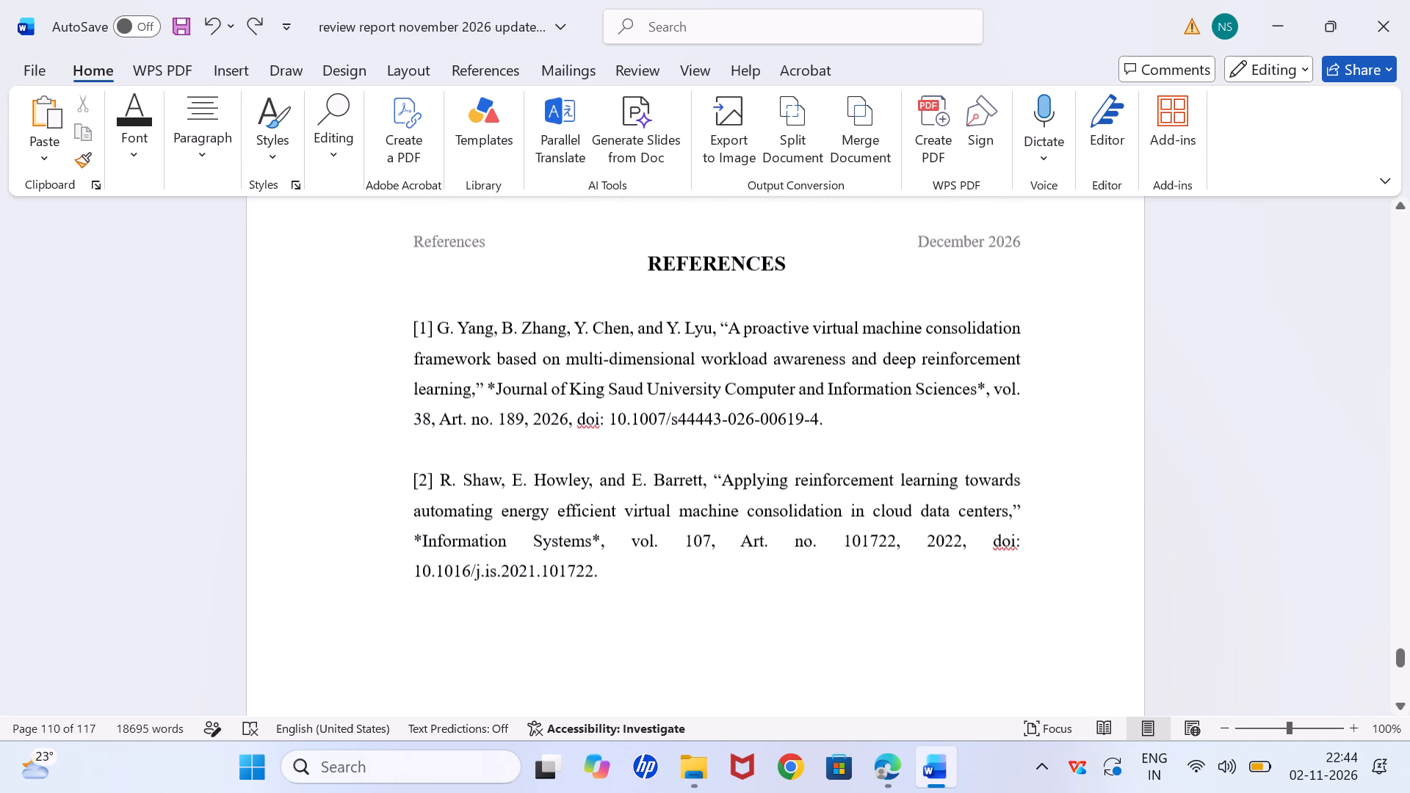
scroll(611, 462, up, 1)
scroll(673, 587, down, 2)
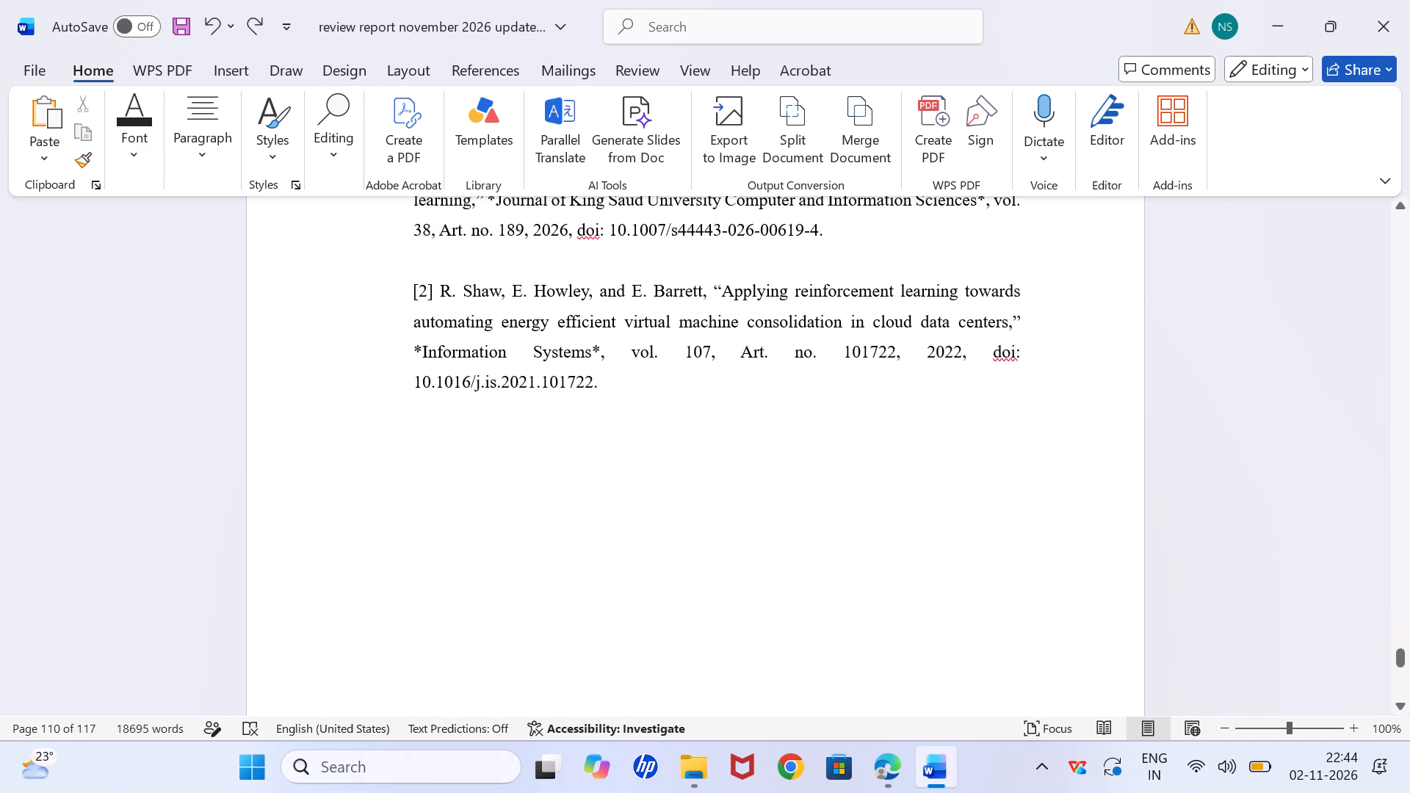
drag(410, 288, 608, 792)
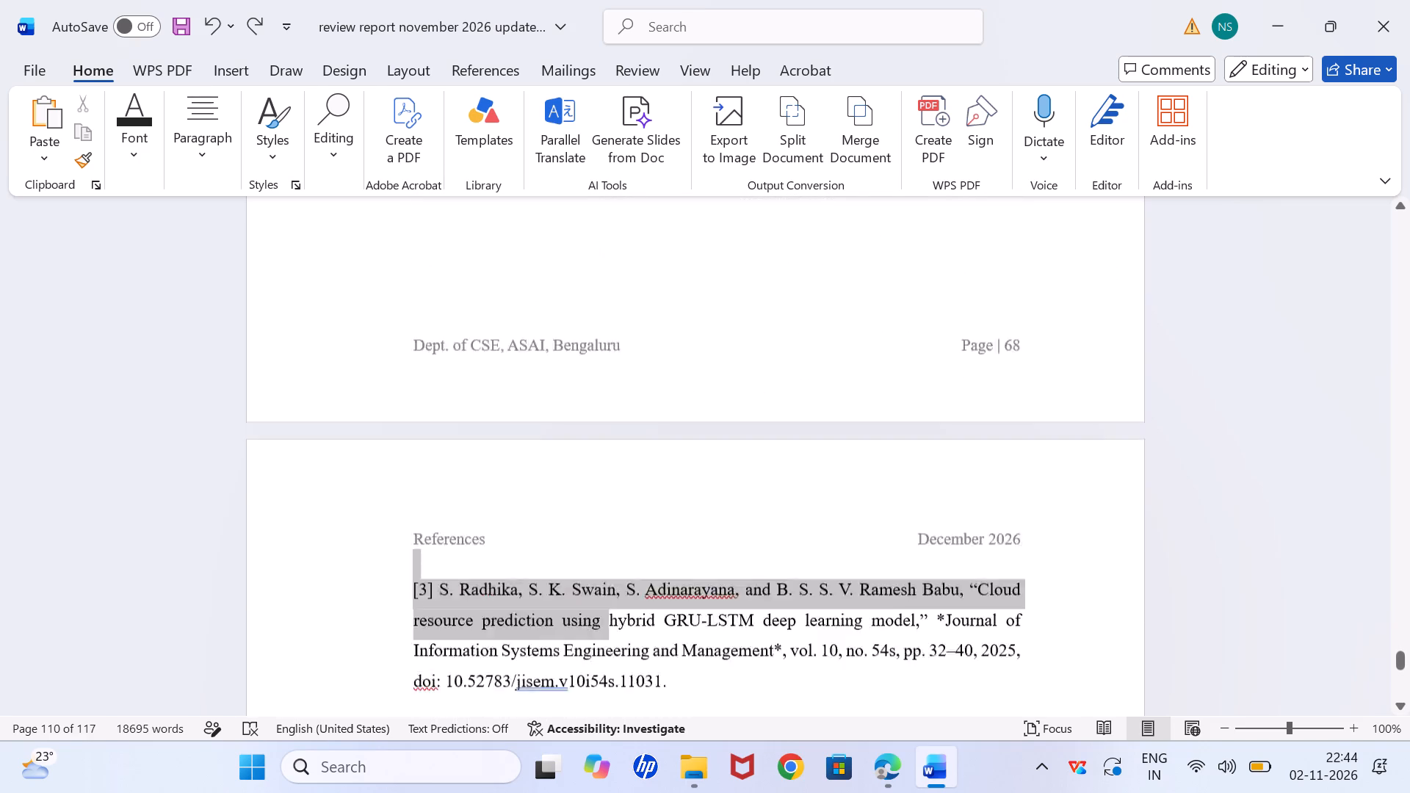
drag(608, 792, 677, 314)
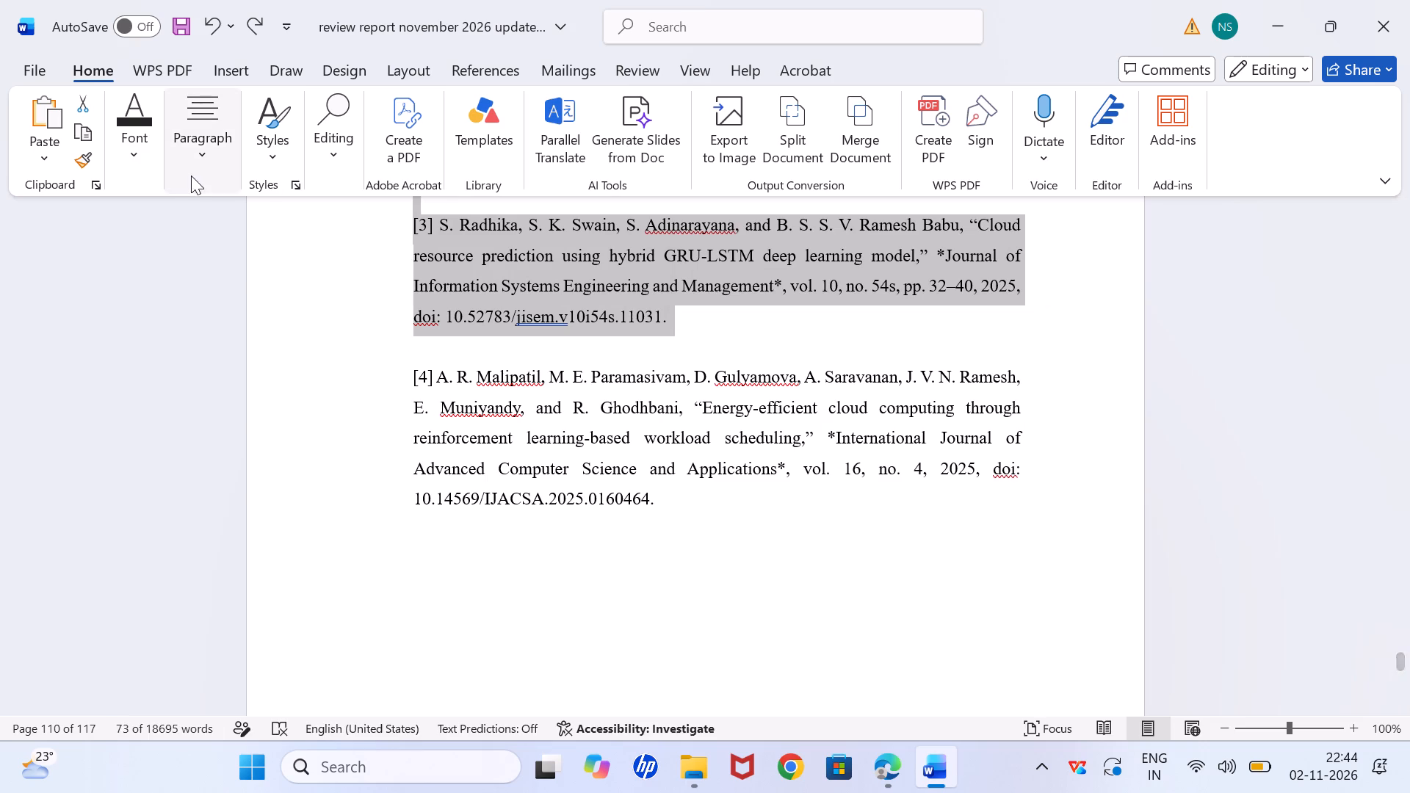
click(184, 174)
click(322, 257)
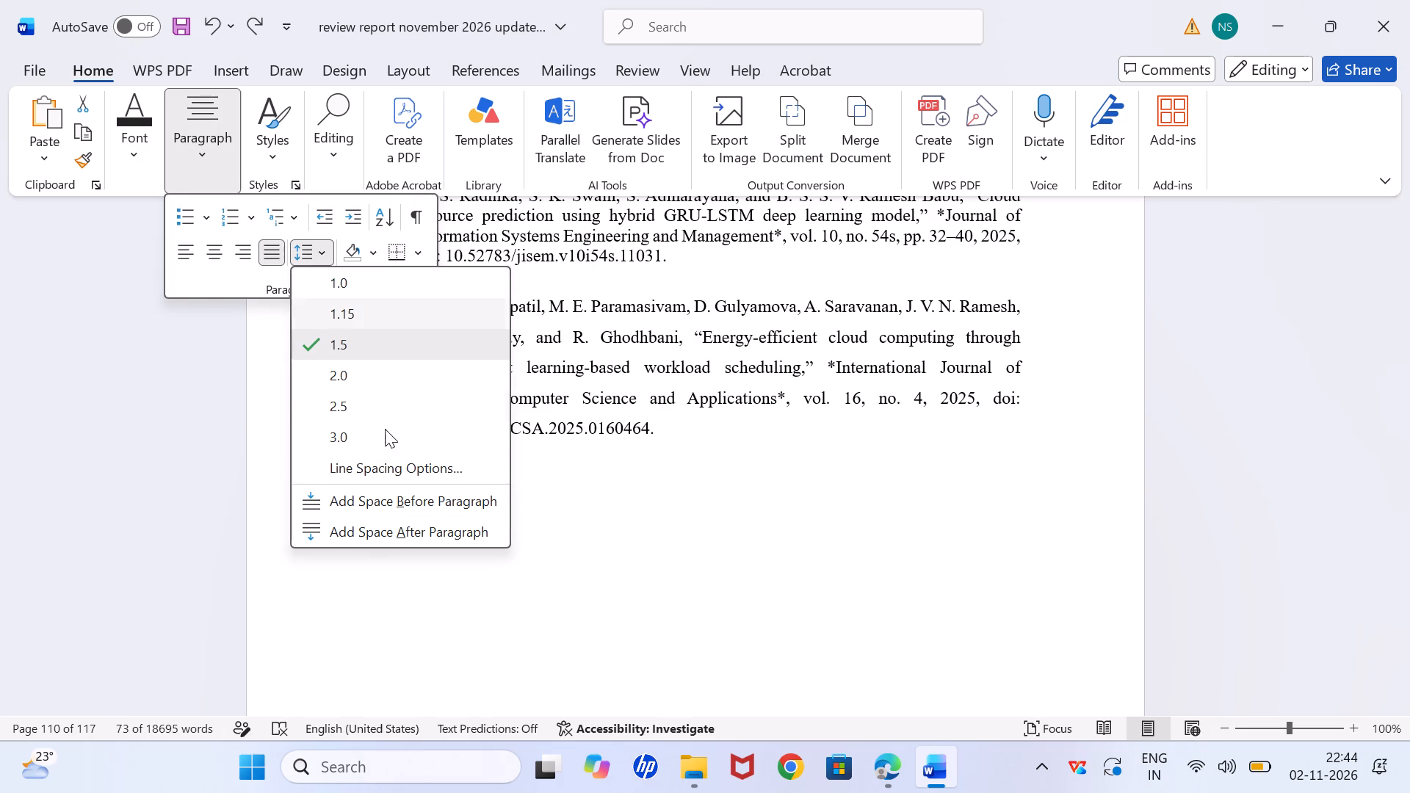
click(659, 580)
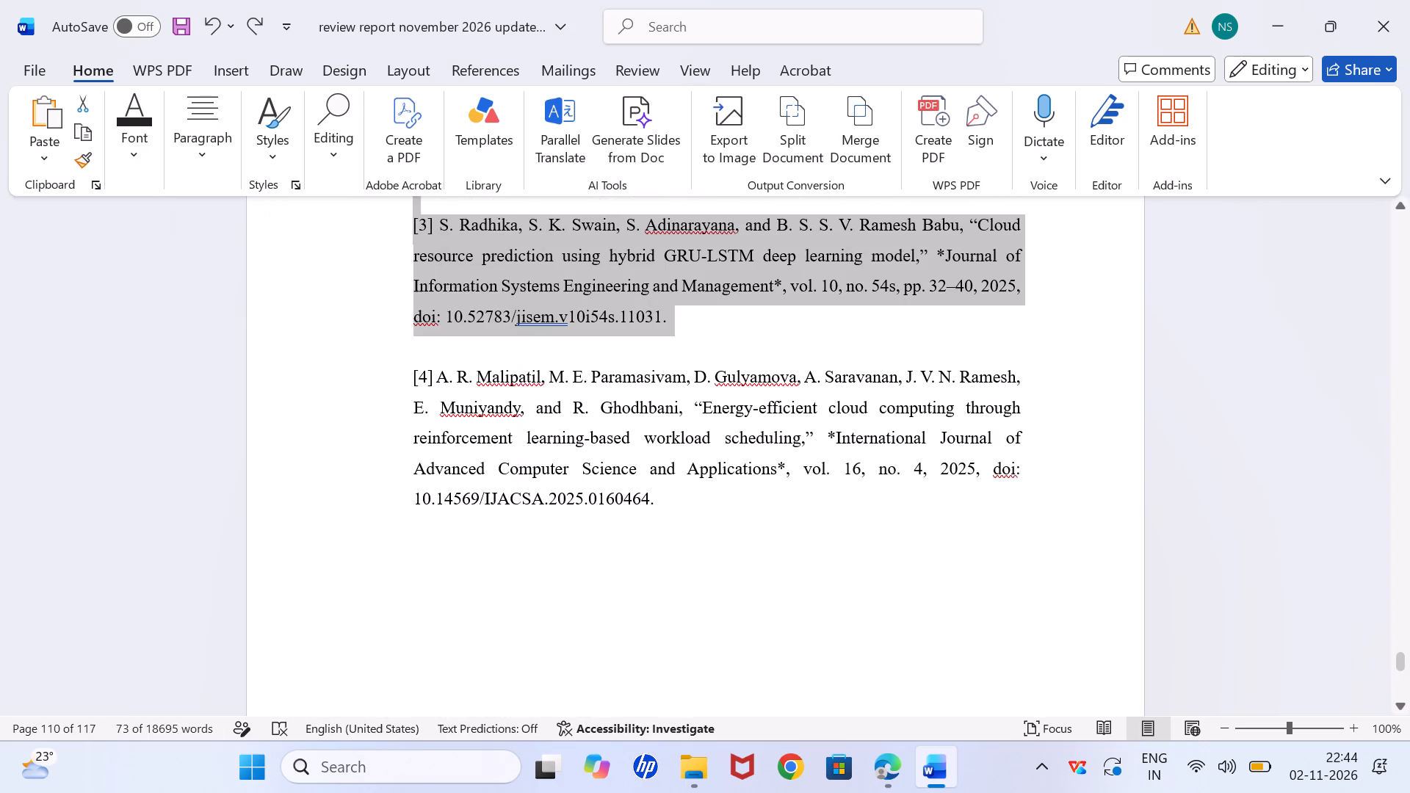
Examine the page layout and spacing from the REFERENCES pages back to section 8.2 Future Scope.
scroll(659, 580, up, 15)
scroll(659, 580, up, 6)
click(659, 580)
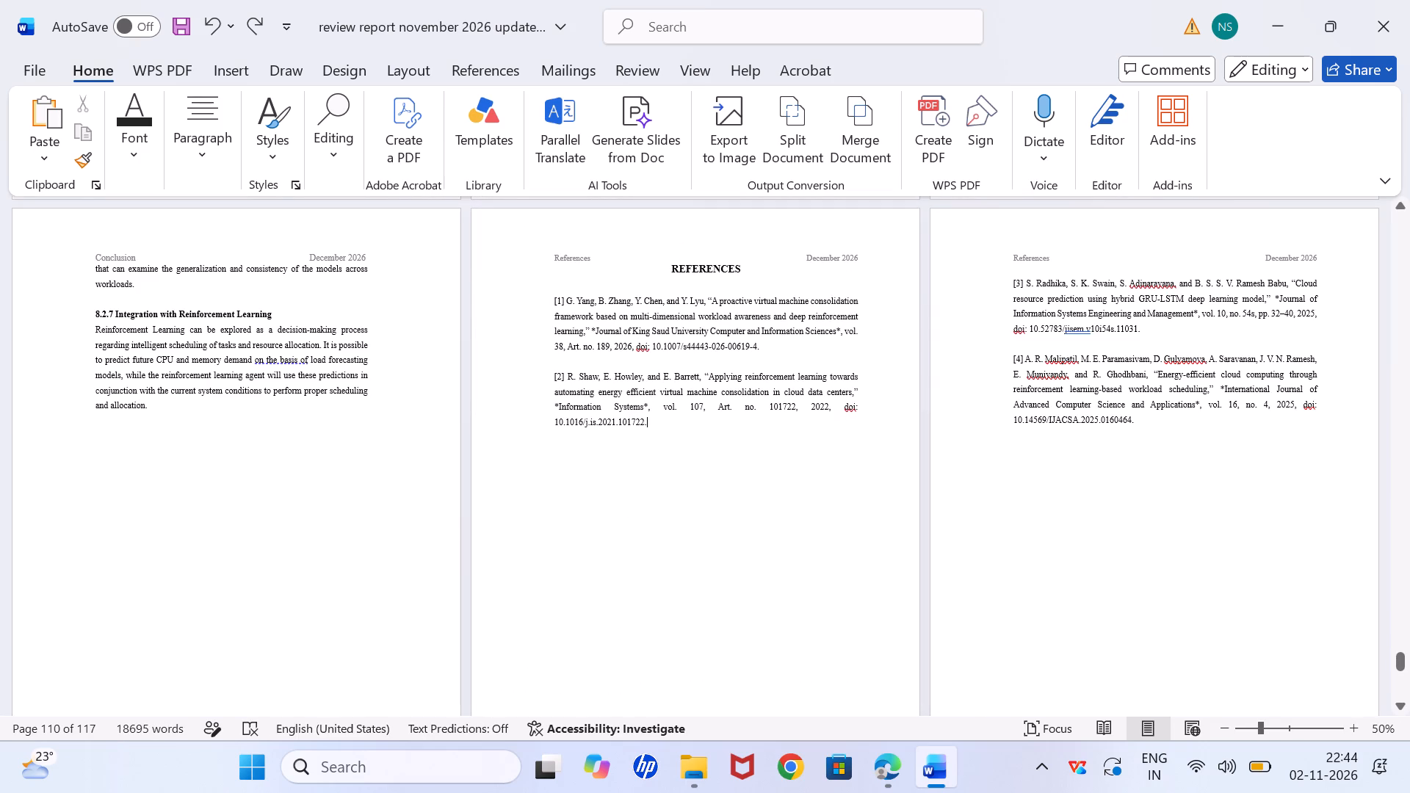
click(659, 580)
scroll(659, 580, up, 4)
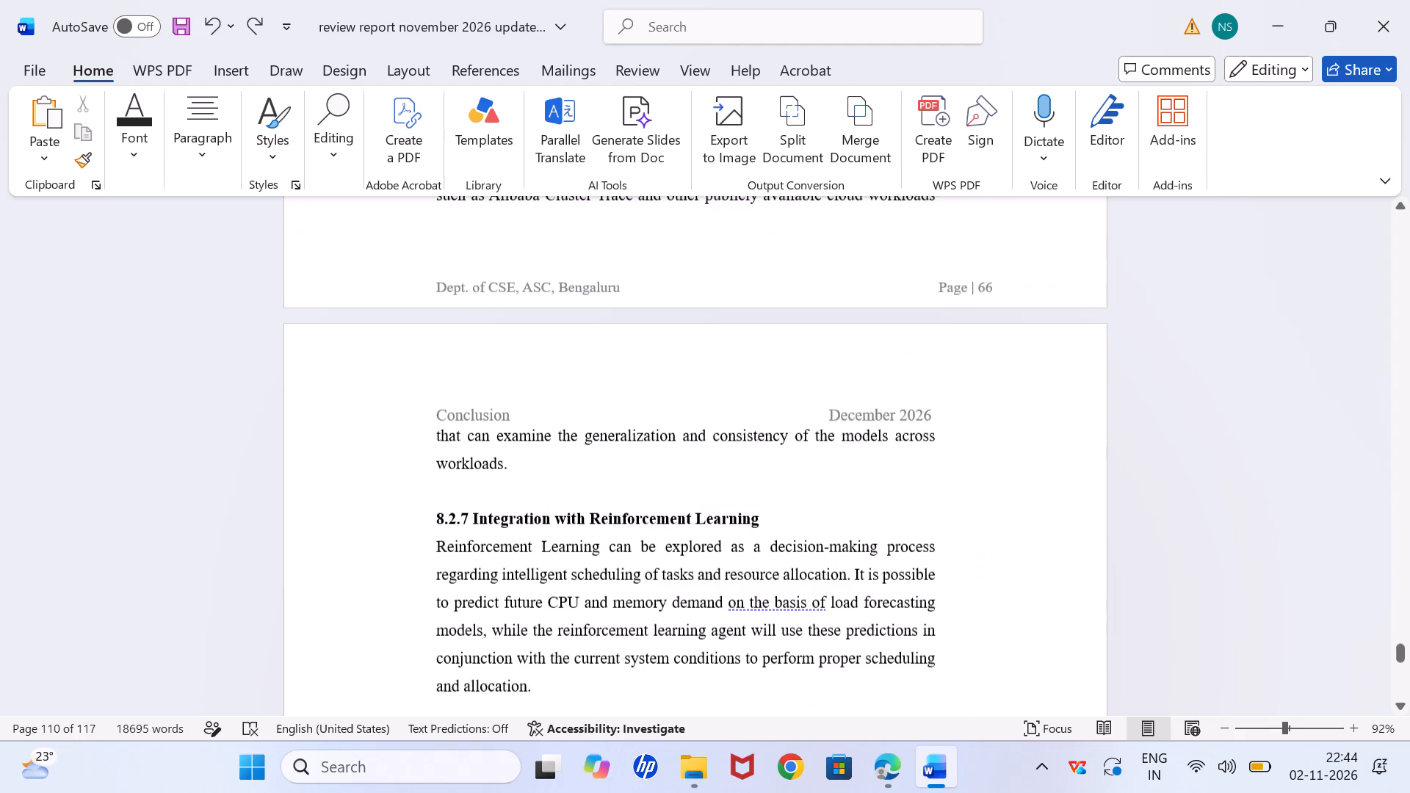
scroll(659, 580, up, 8)
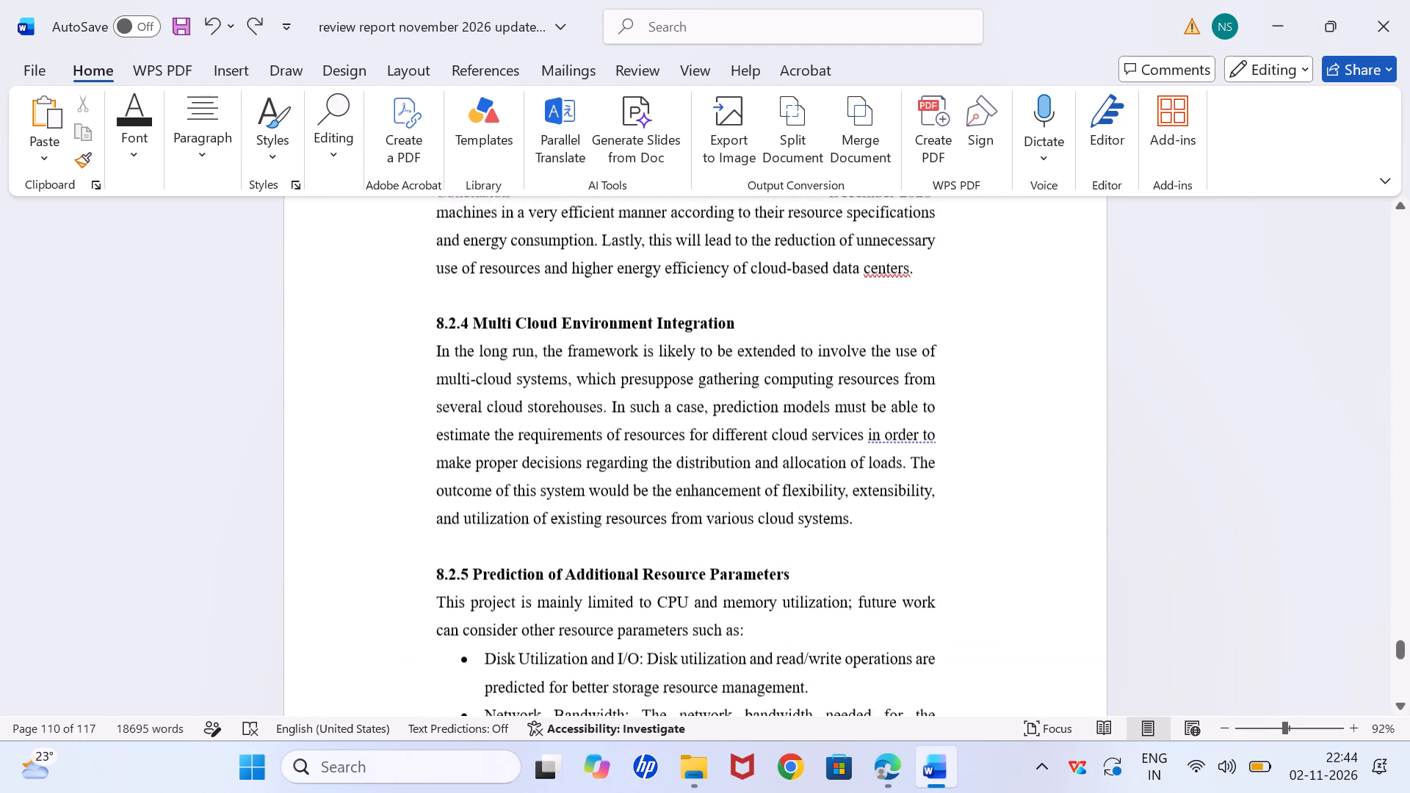
scroll(659, 580, up, 5)
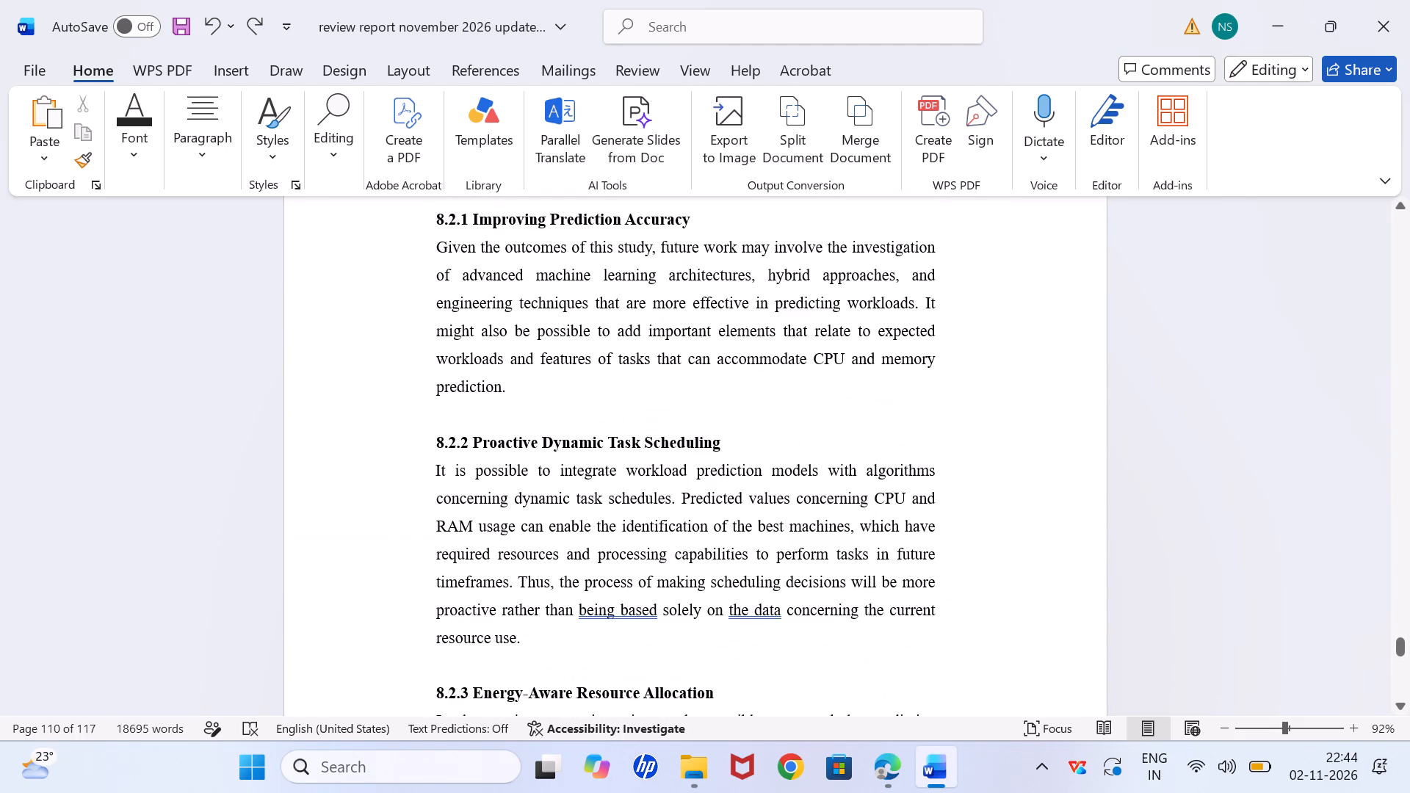
scroll(659, 580, up, 2)
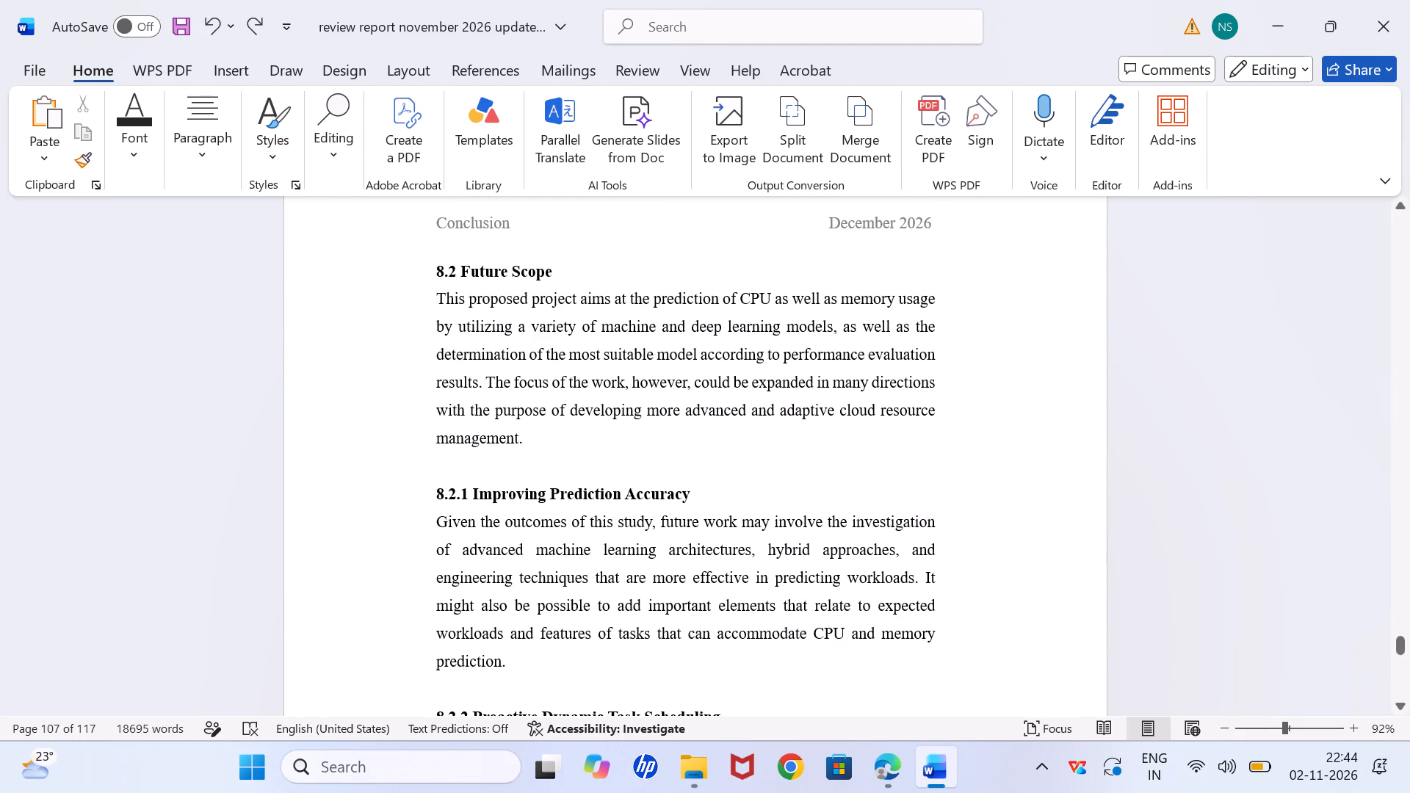
Examine the page layout and blank gaps from section 8.2.7 through the references up to [14].
scroll(659, 580, down, 10)
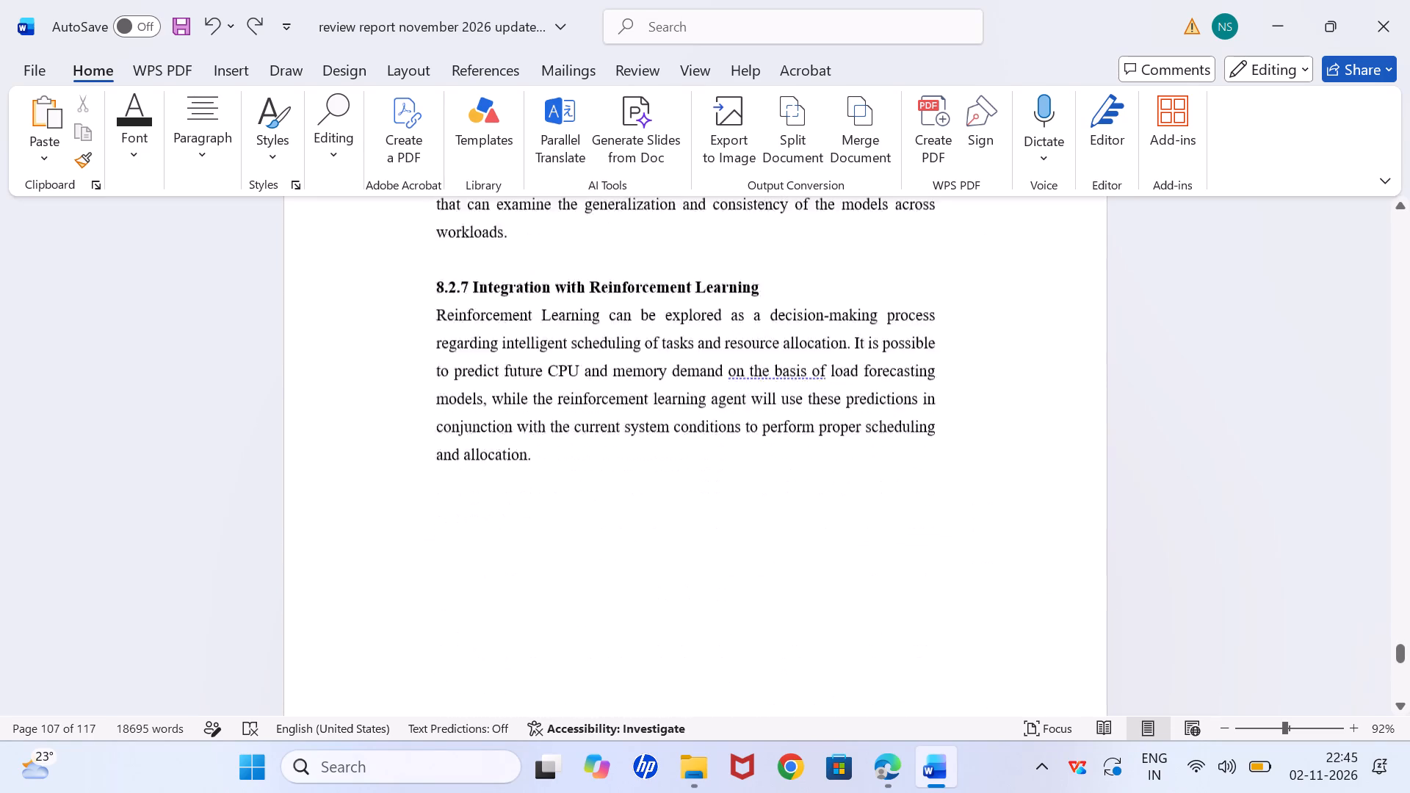
scroll(659, 580, down, 8)
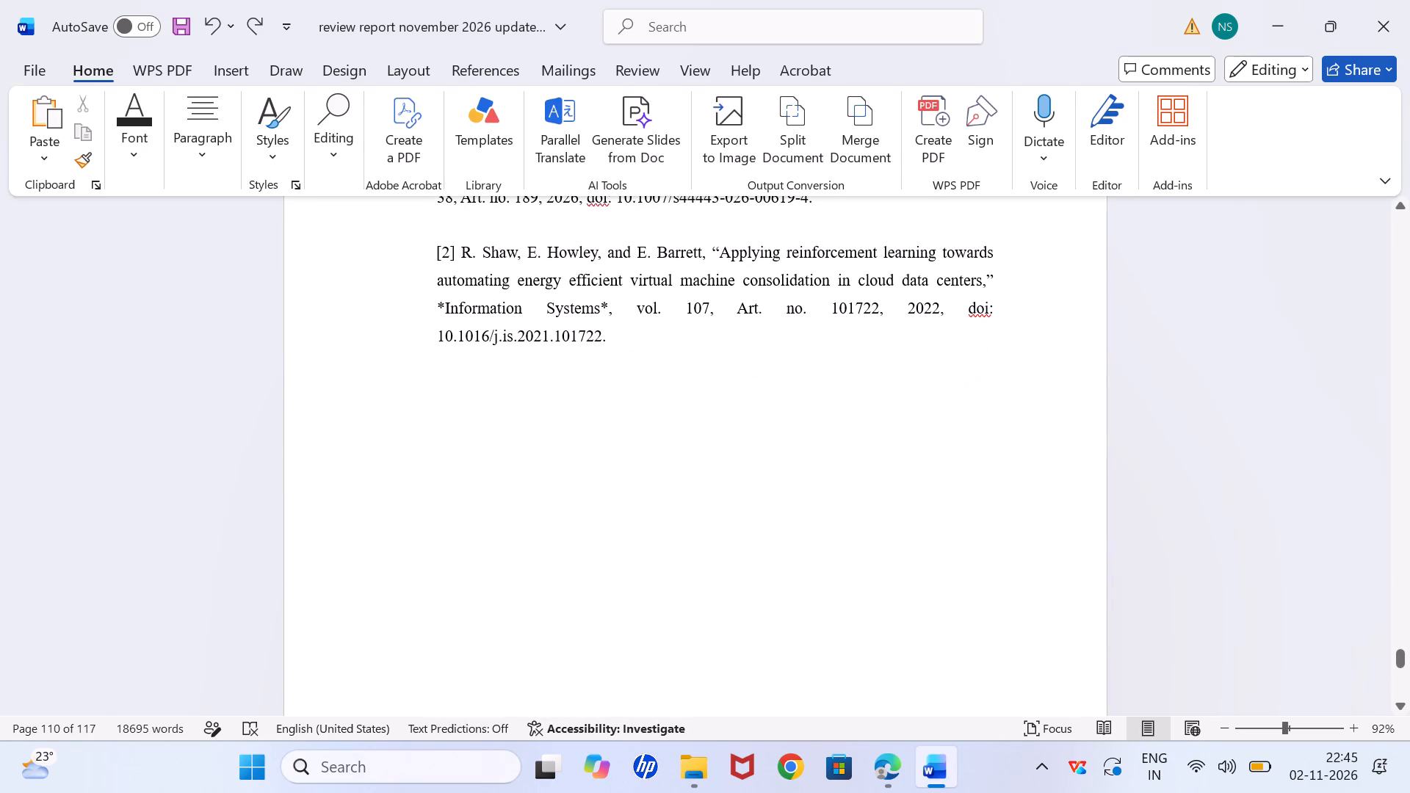
scroll(659, 580, down, 6)
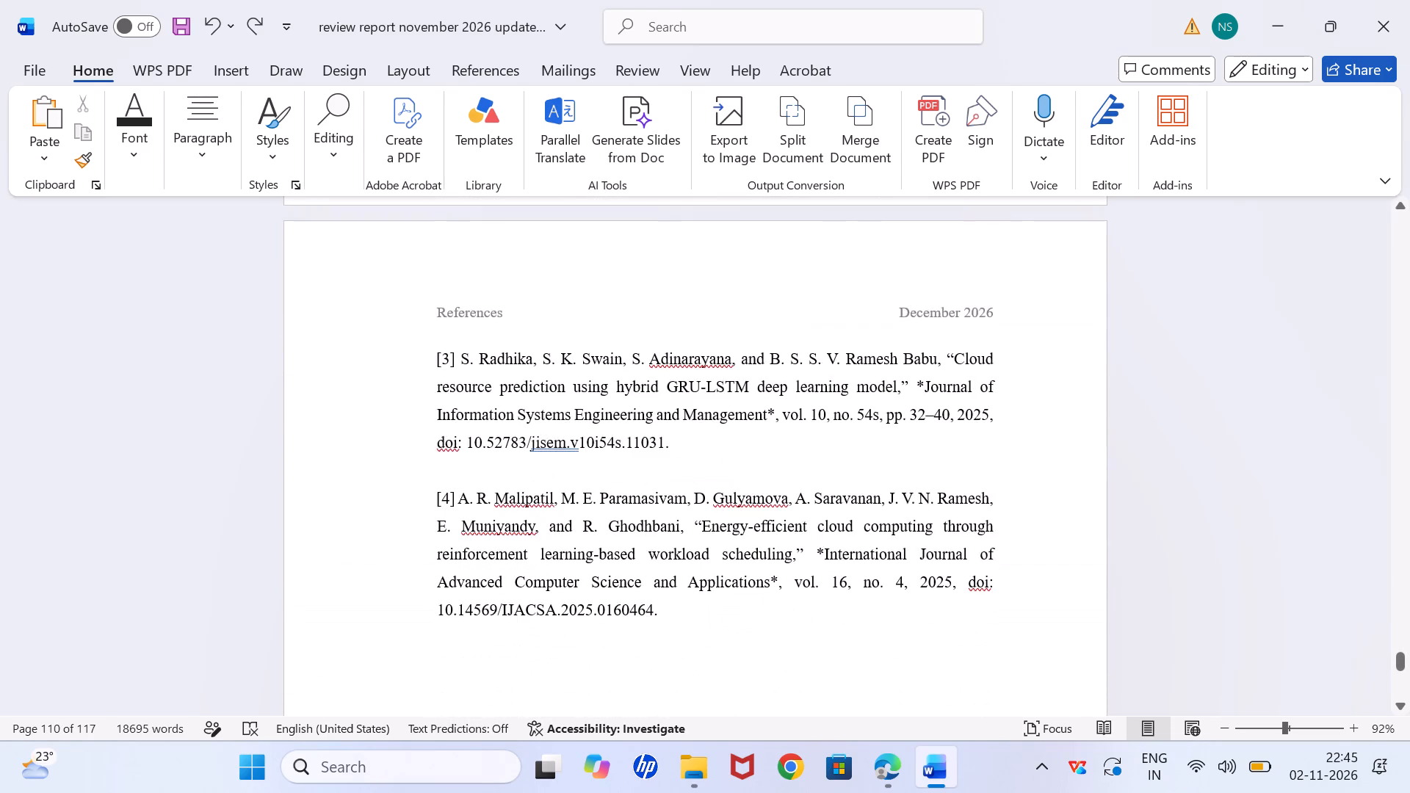
scroll(659, 580, down, 8)
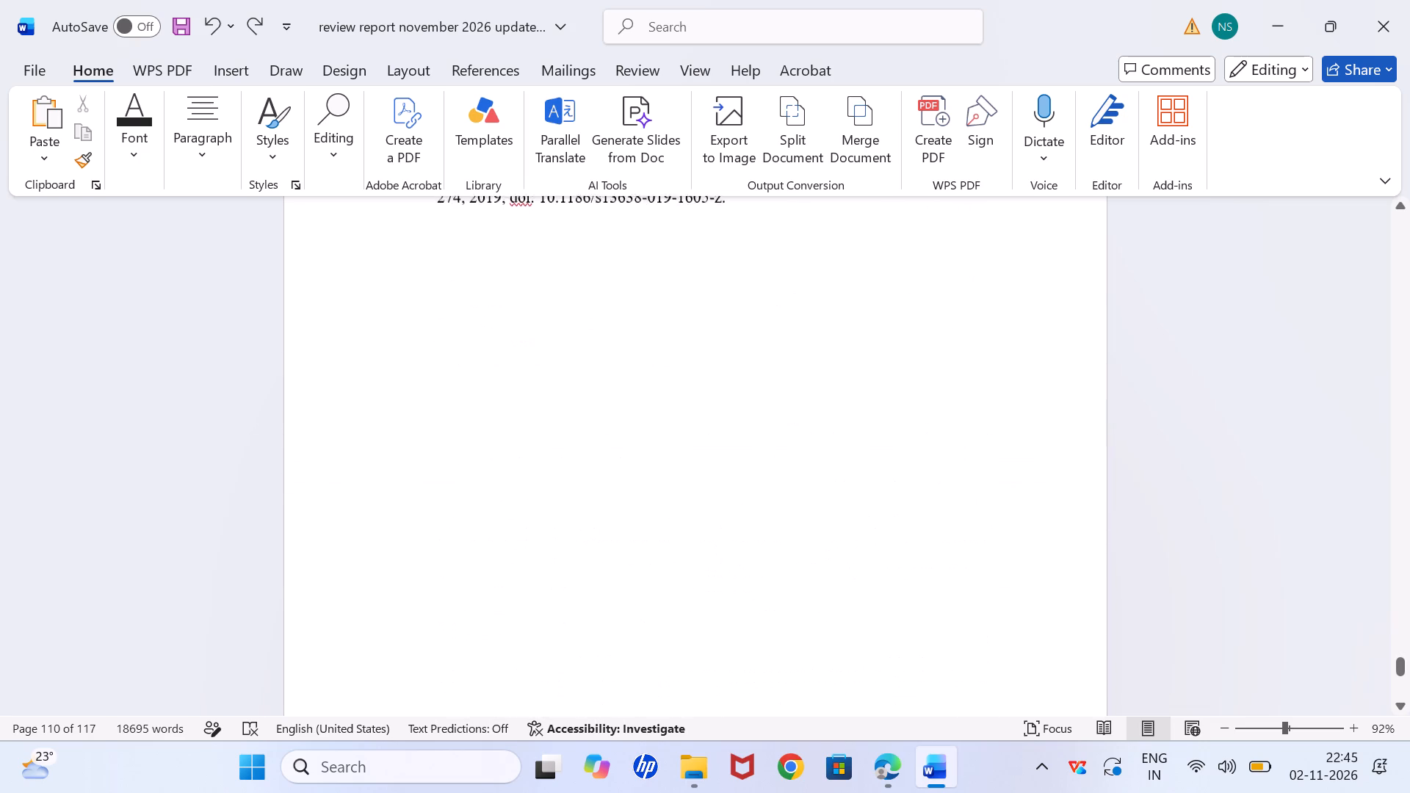
scroll(659, 580, down, 4)
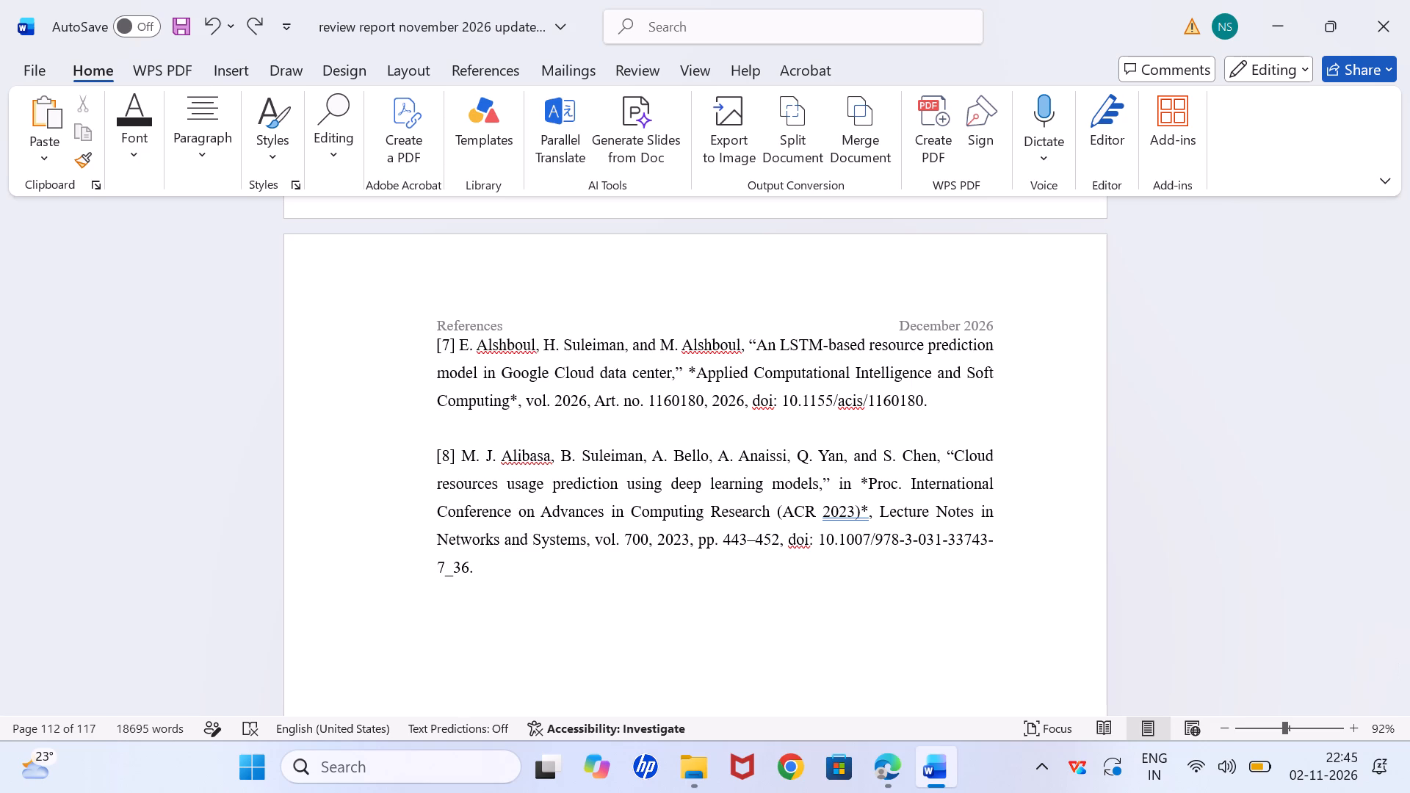
scroll(720, 405, down, 7)
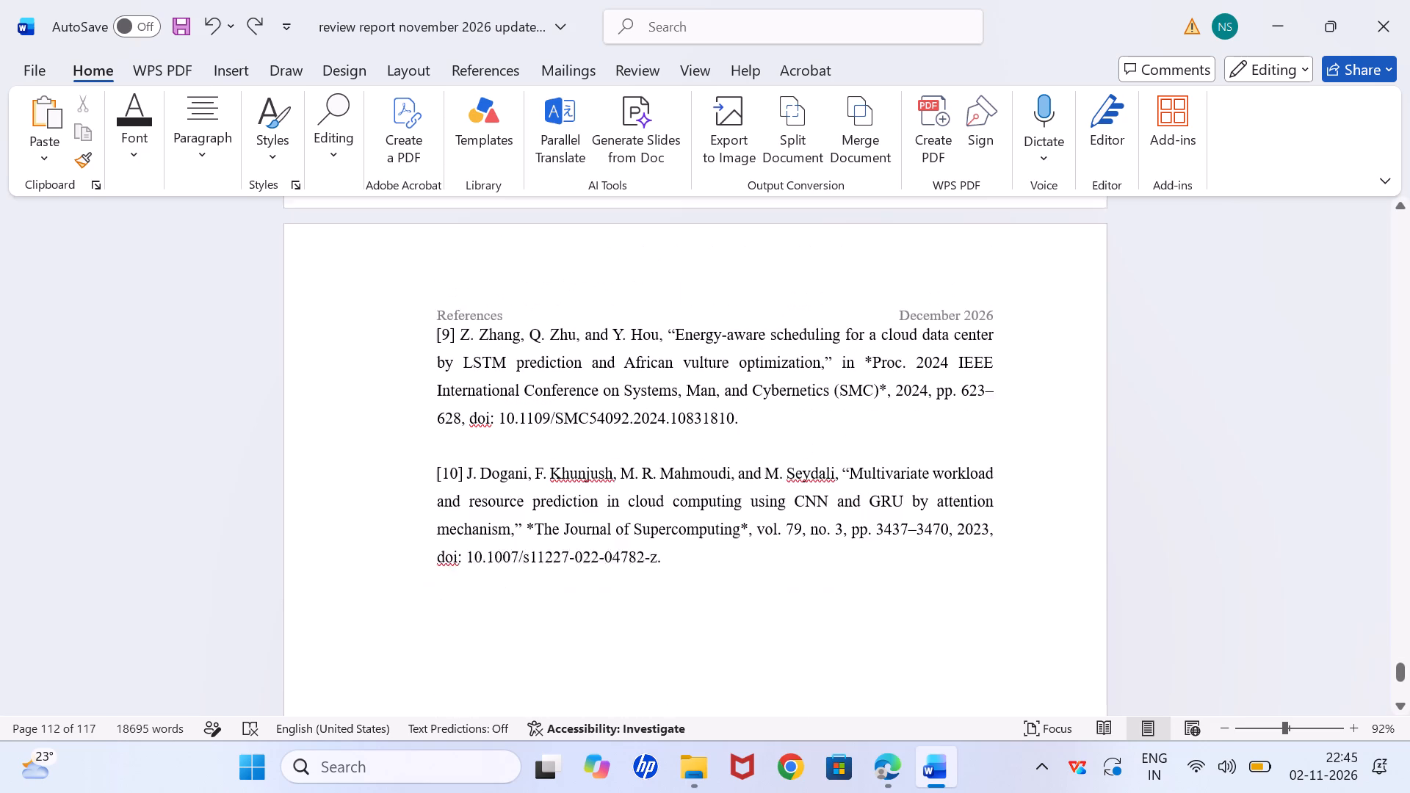
scroll(720, 405, down, 14)
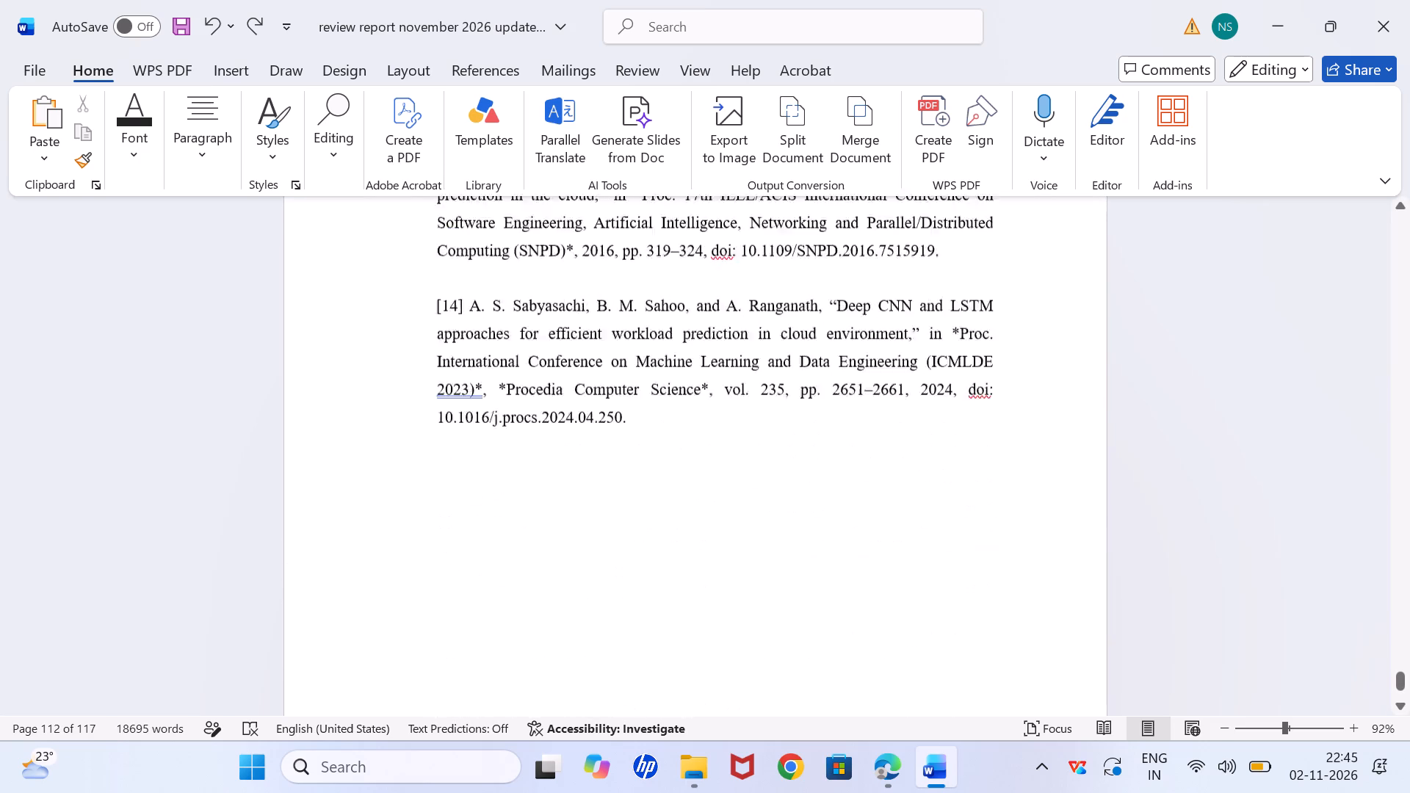
scroll(720, 405, down, 3)
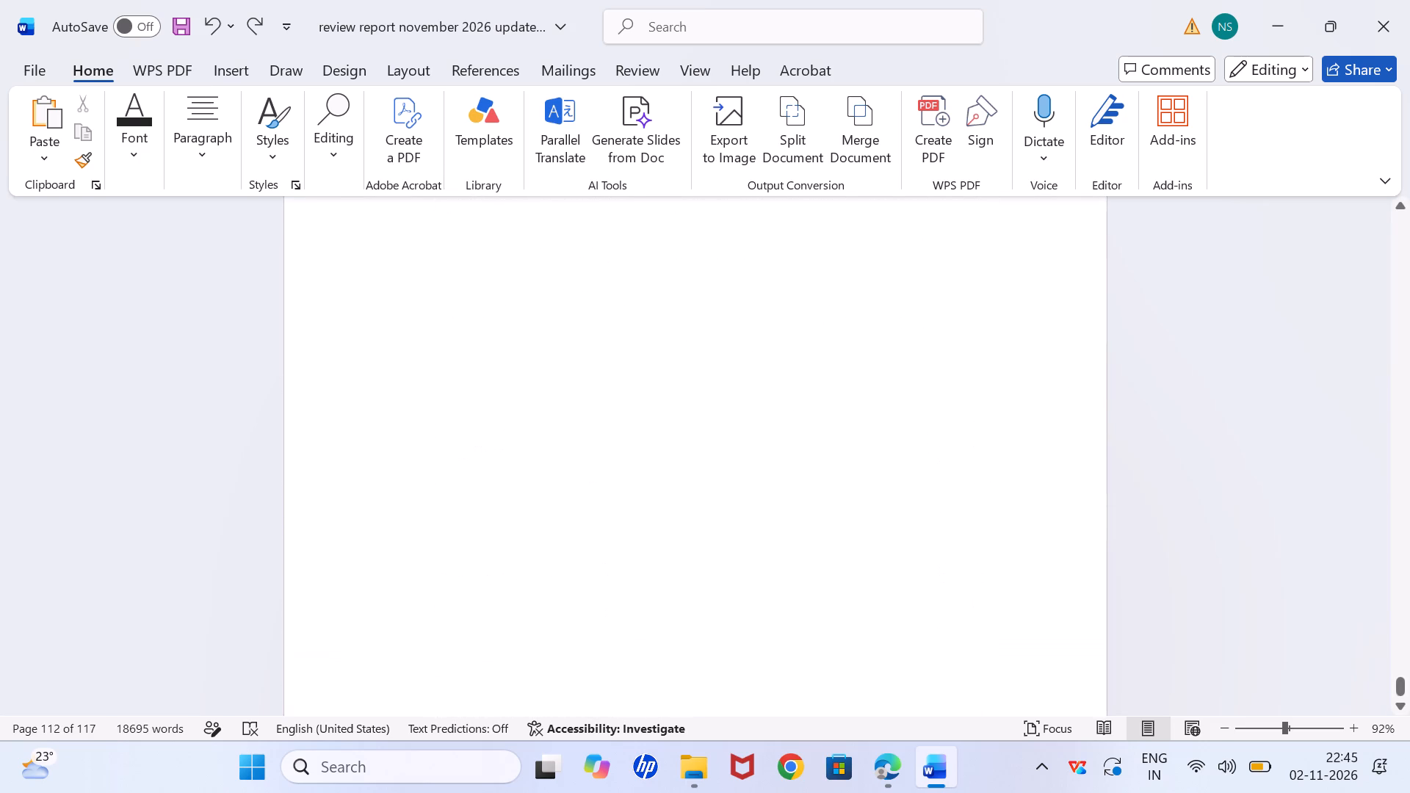
Review the headers and page-top spacing from reference [14] back to section 8.2 Future Scope.
scroll(720, 405, up, 20)
scroll(720, 405, up, 11)
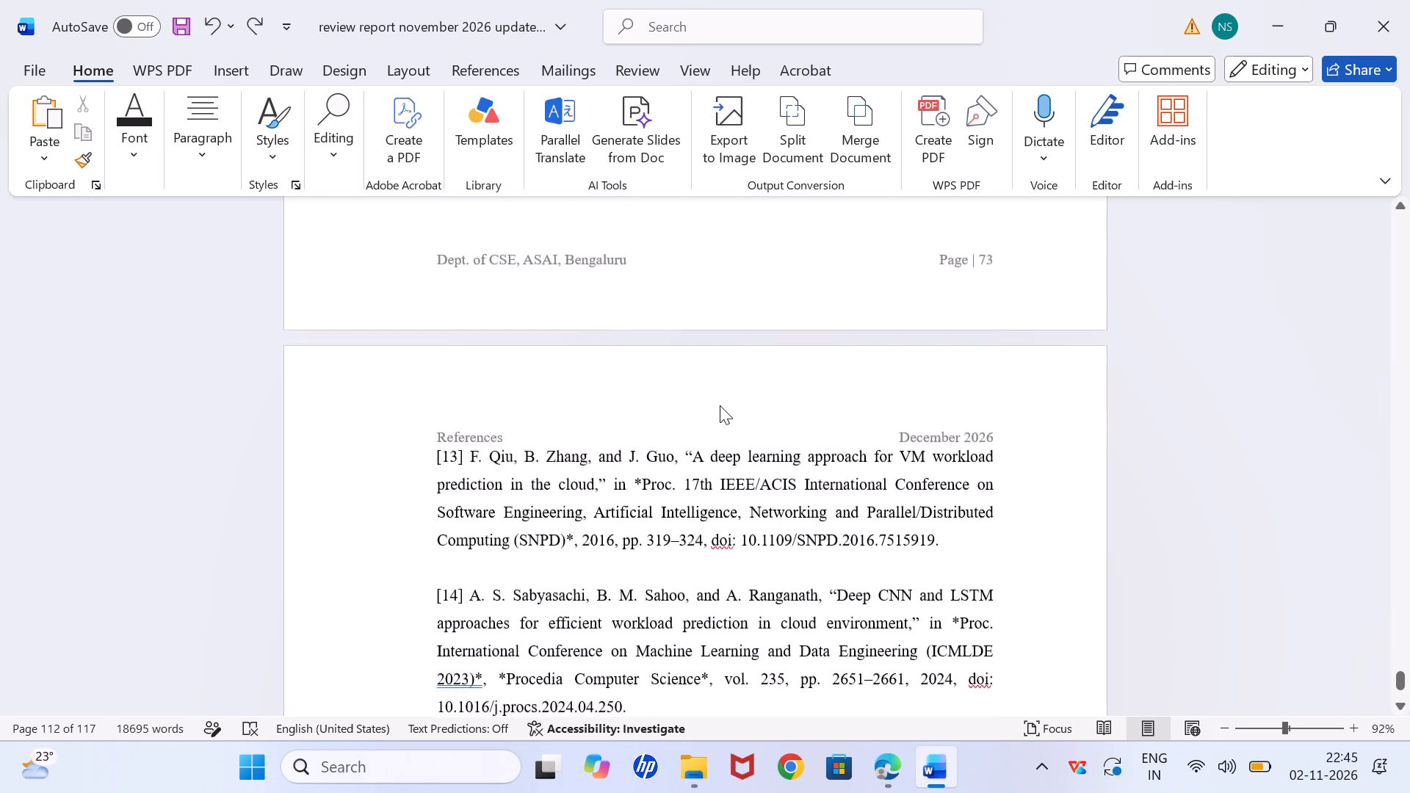
scroll(720, 405, up, 18)
scroll(720, 405, up, 20)
scroll(720, 405, up, 16)
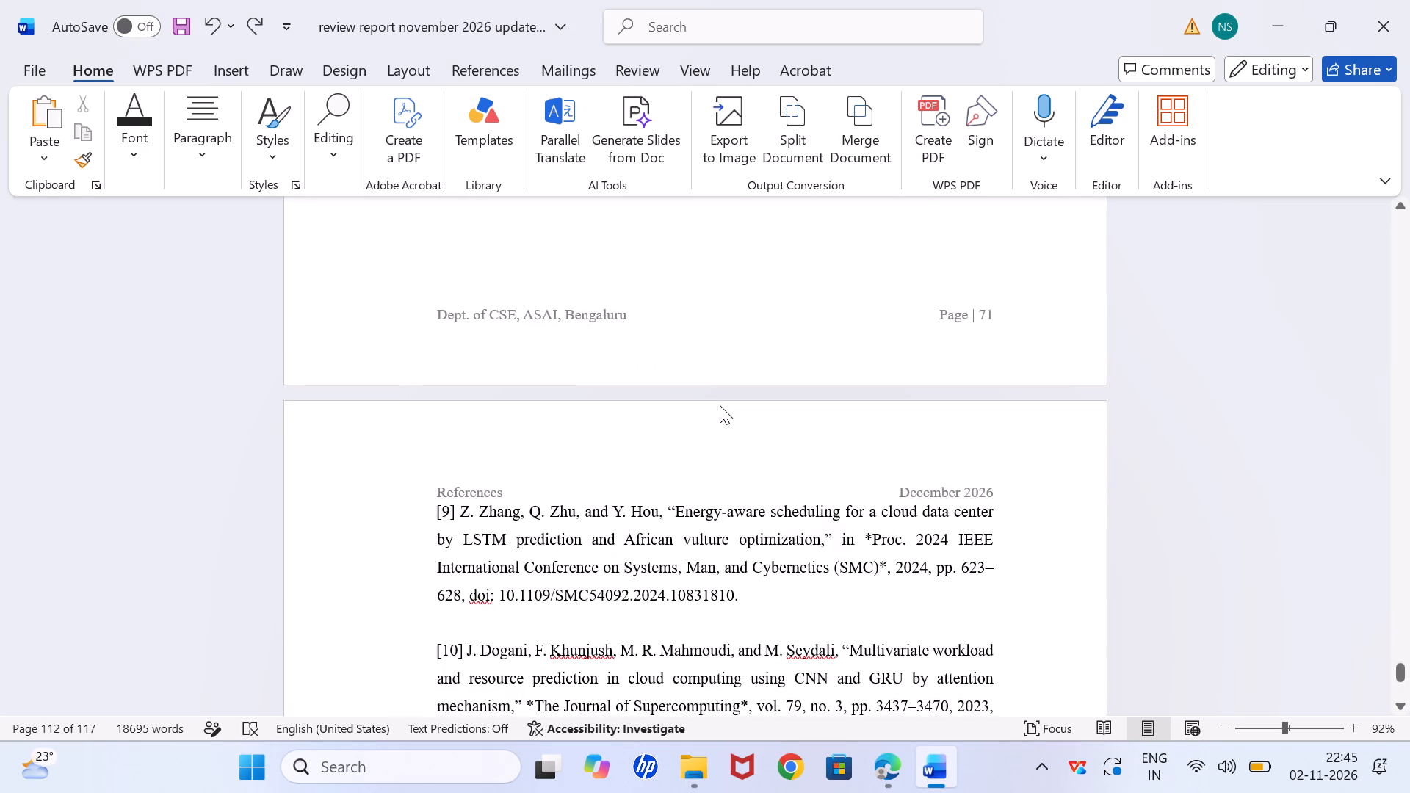
scroll(720, 405, up, 1)
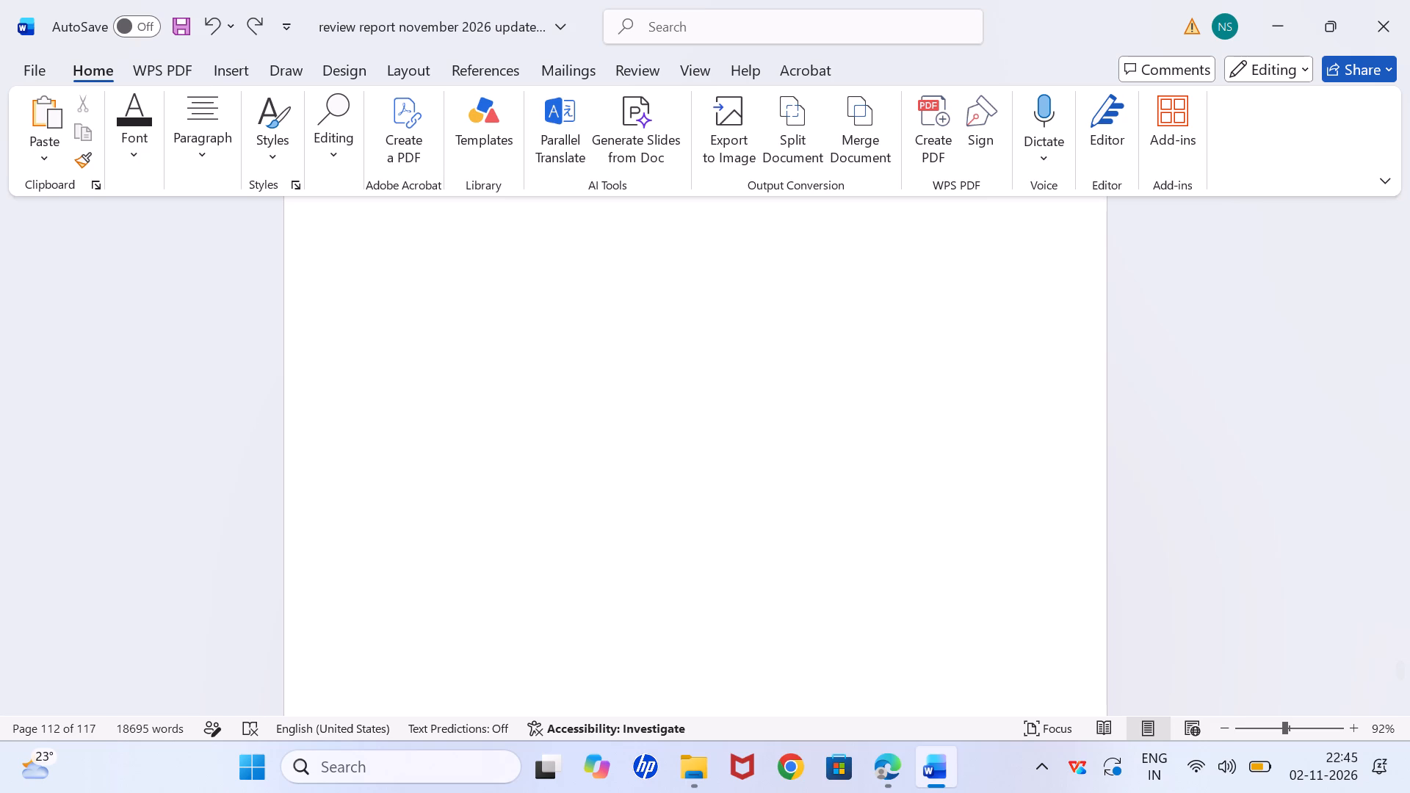
scroll(720, 405, up, 5)
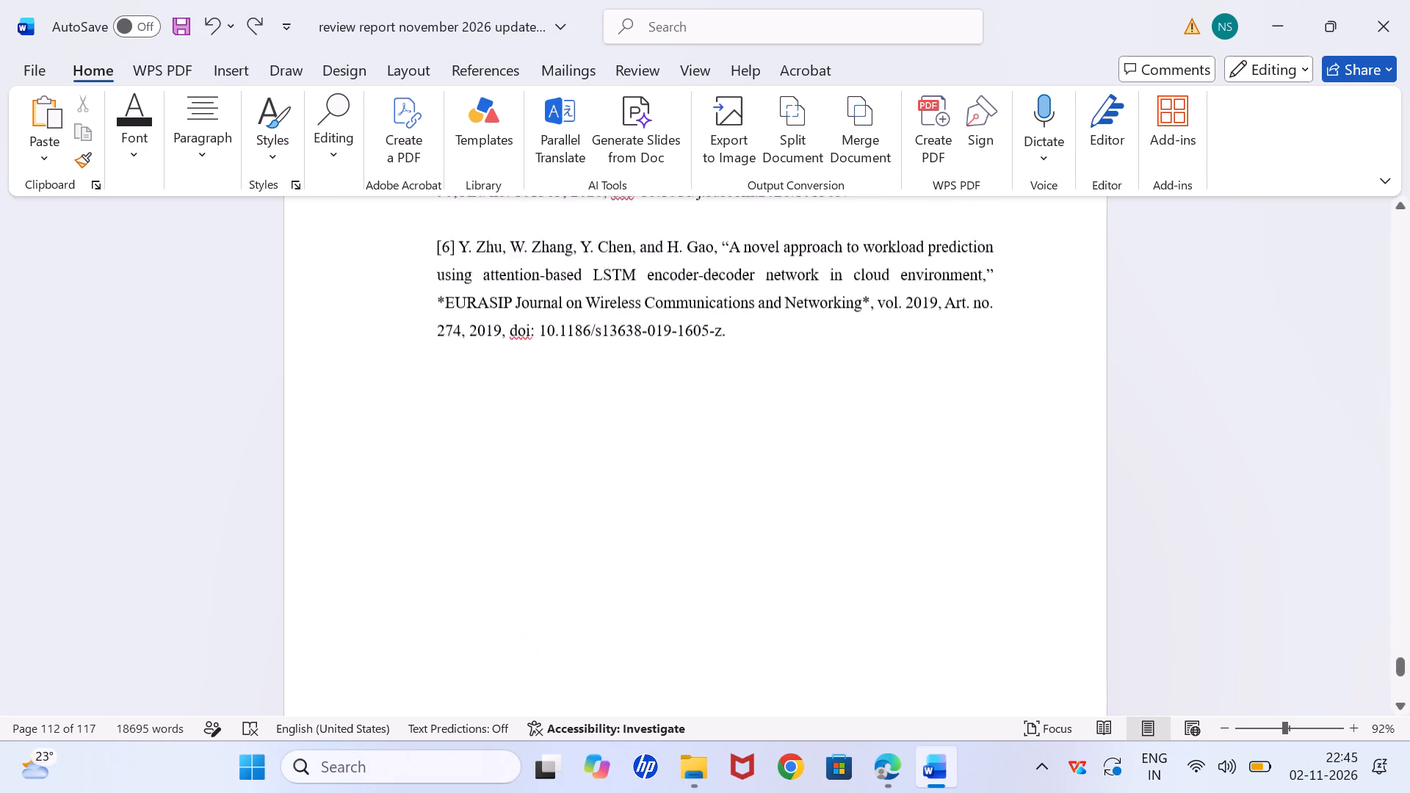
scroll(720, 405, up, 12)
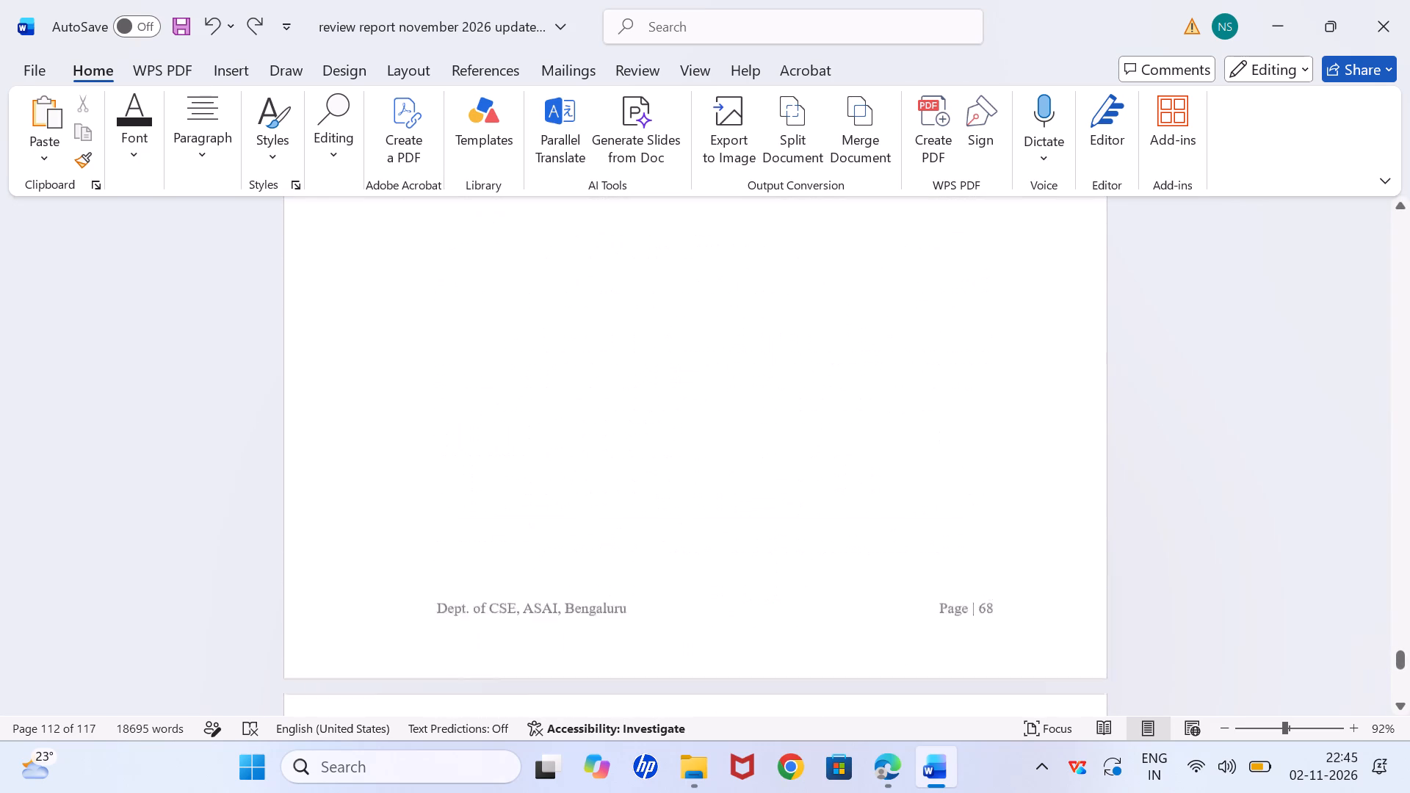
scroll(720, 405, up, 6)
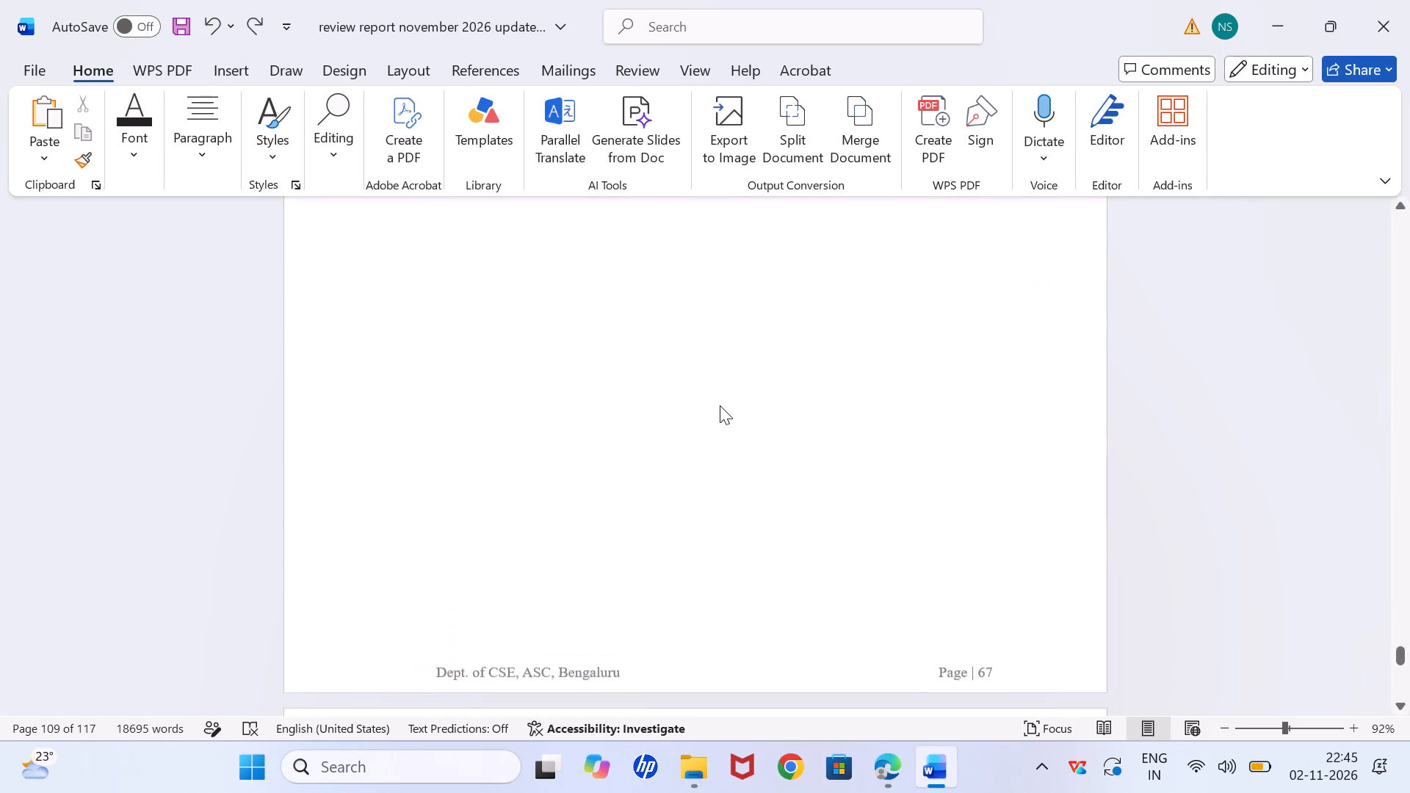
scroll(720, 405, up, 2)
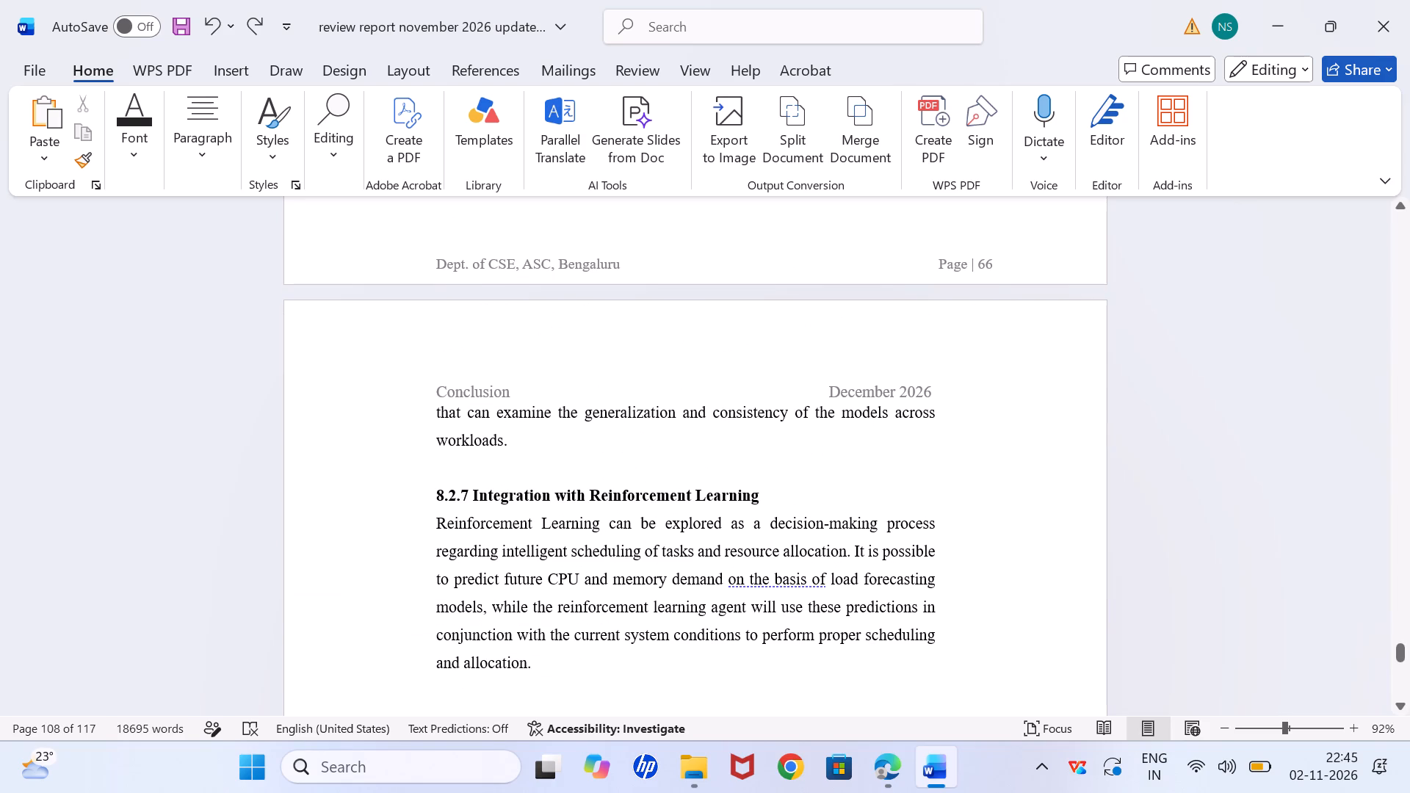
scroll(720, 405, up, 3)
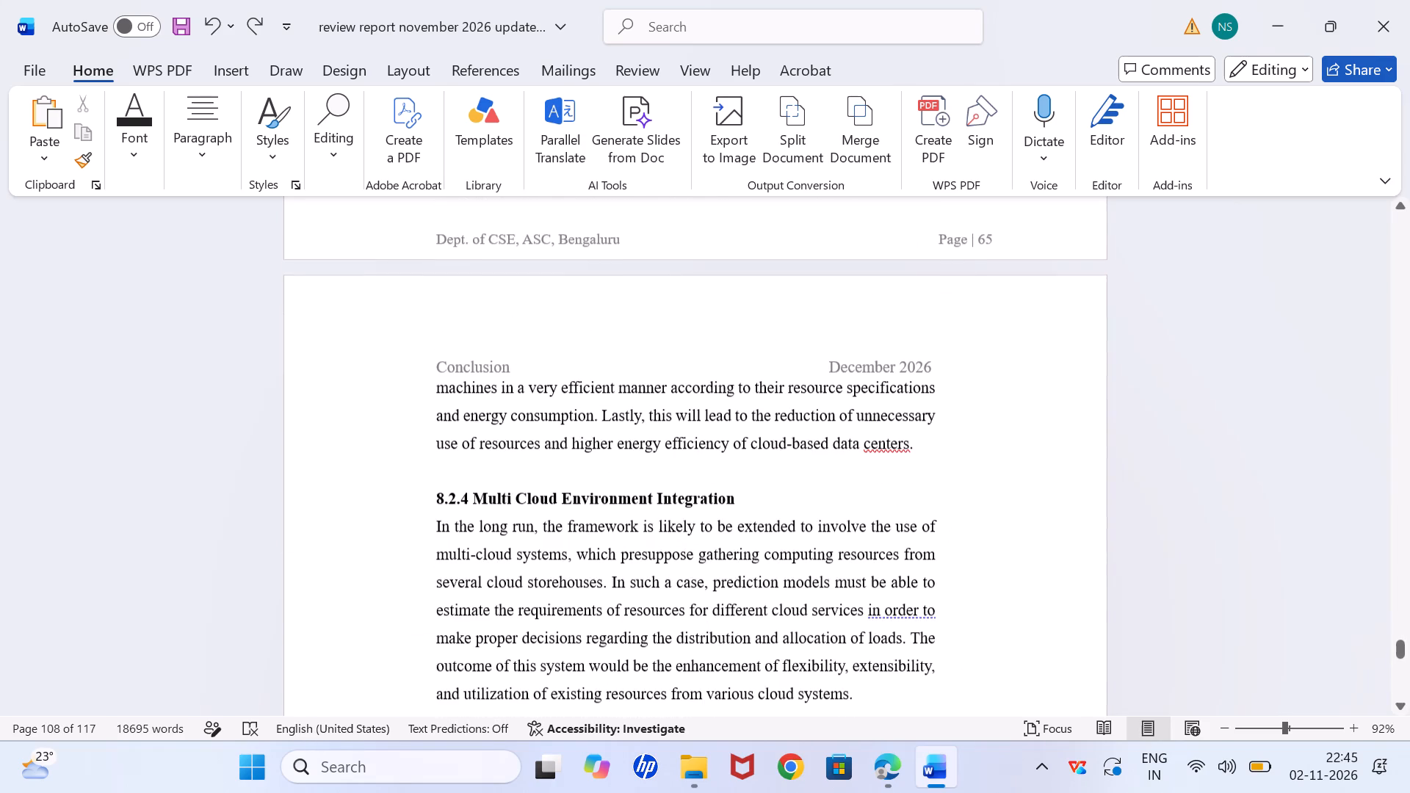
scroll(720, 405, up, 7)
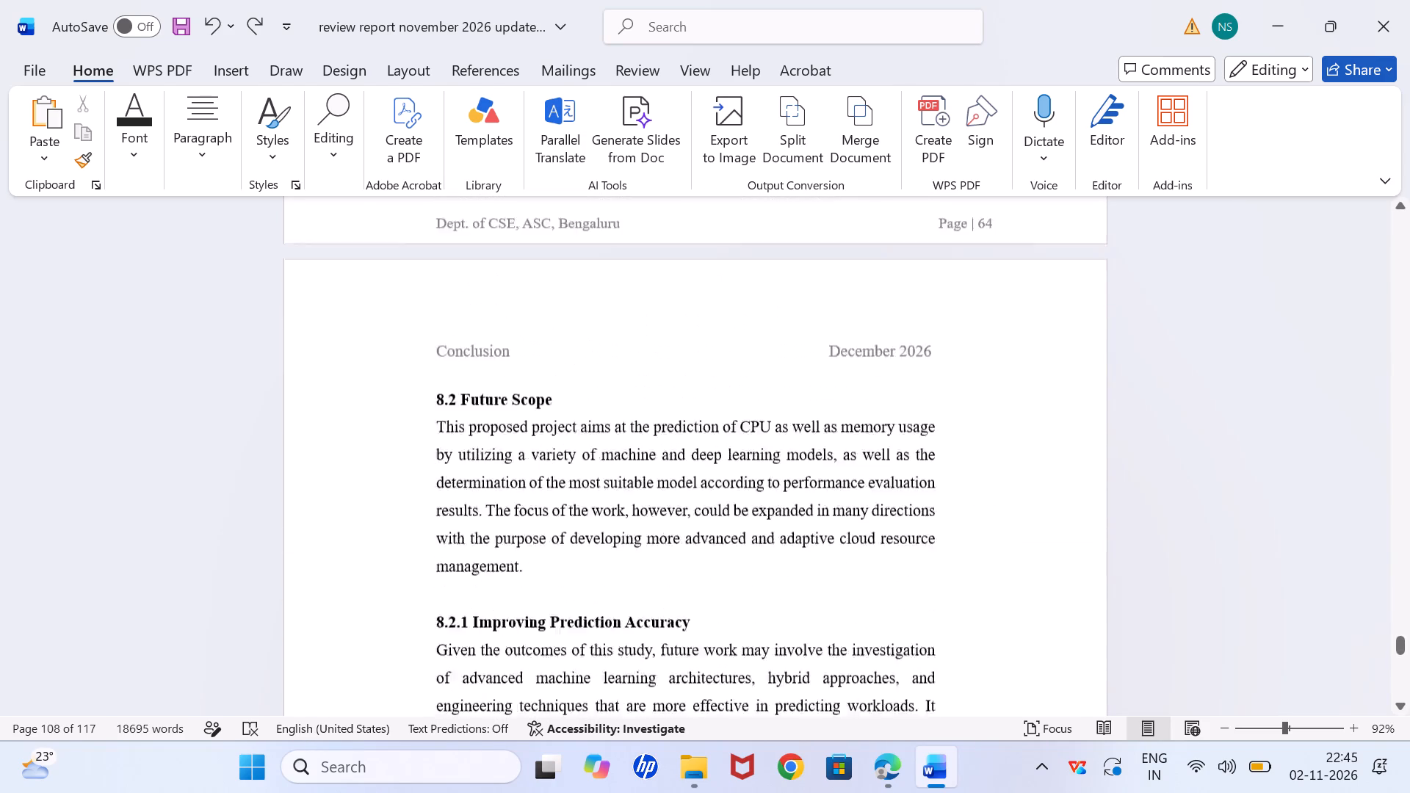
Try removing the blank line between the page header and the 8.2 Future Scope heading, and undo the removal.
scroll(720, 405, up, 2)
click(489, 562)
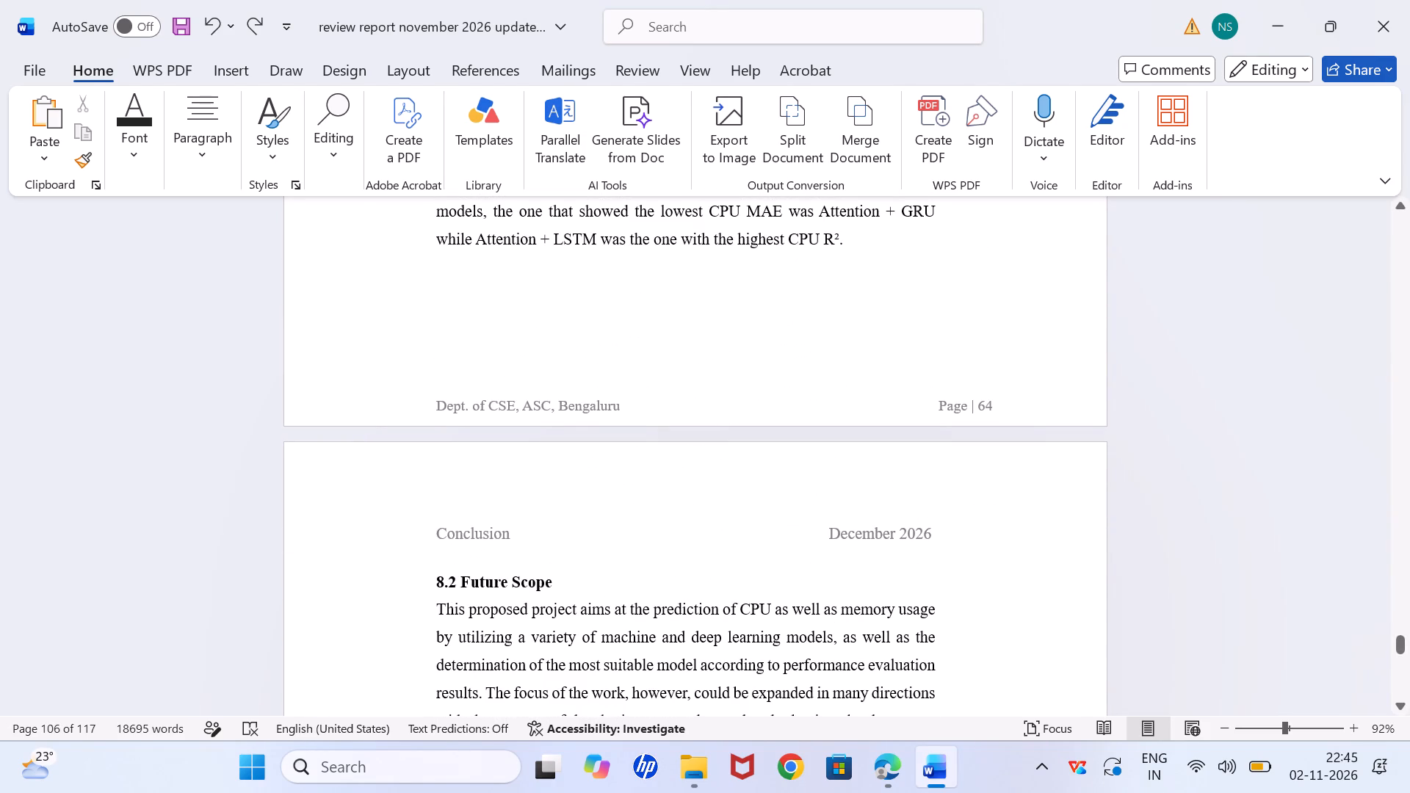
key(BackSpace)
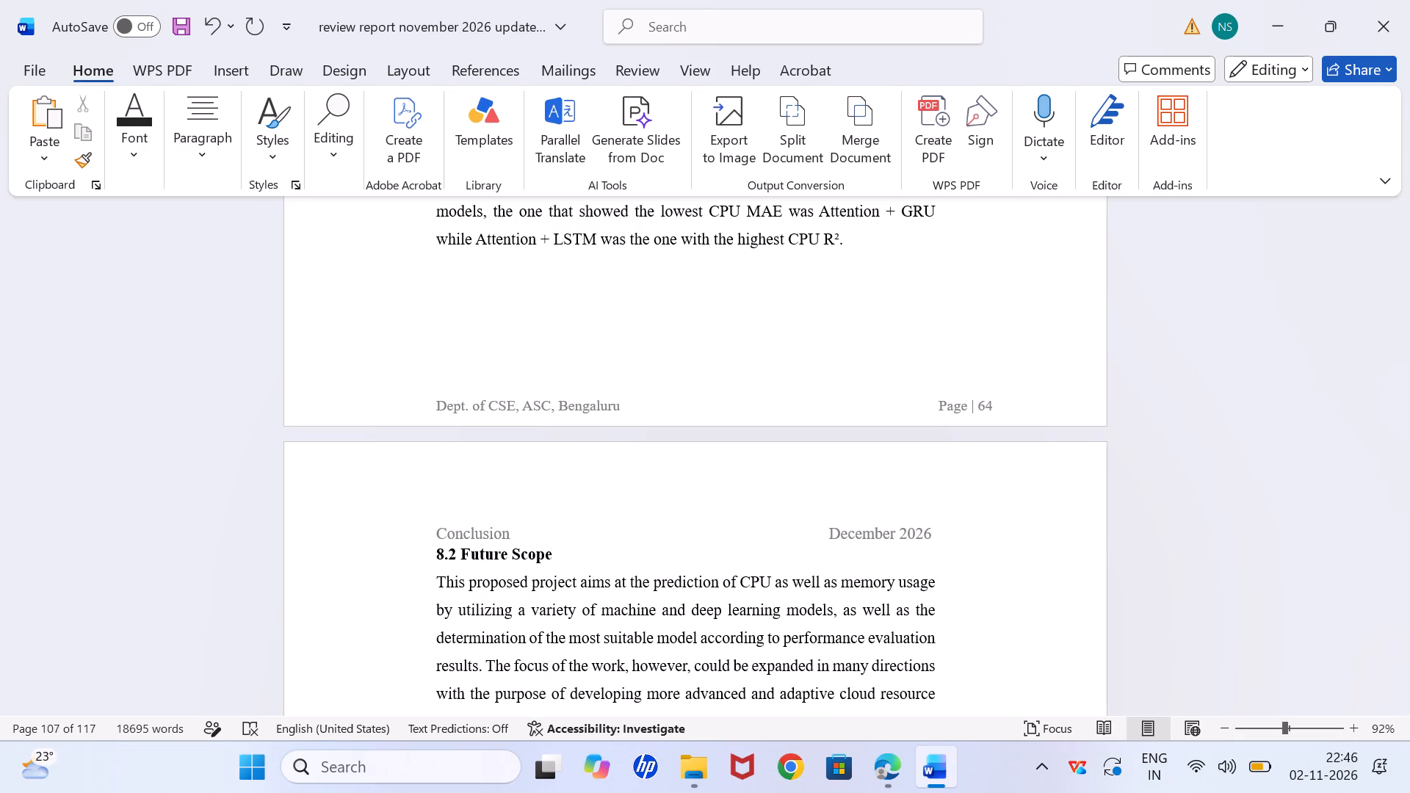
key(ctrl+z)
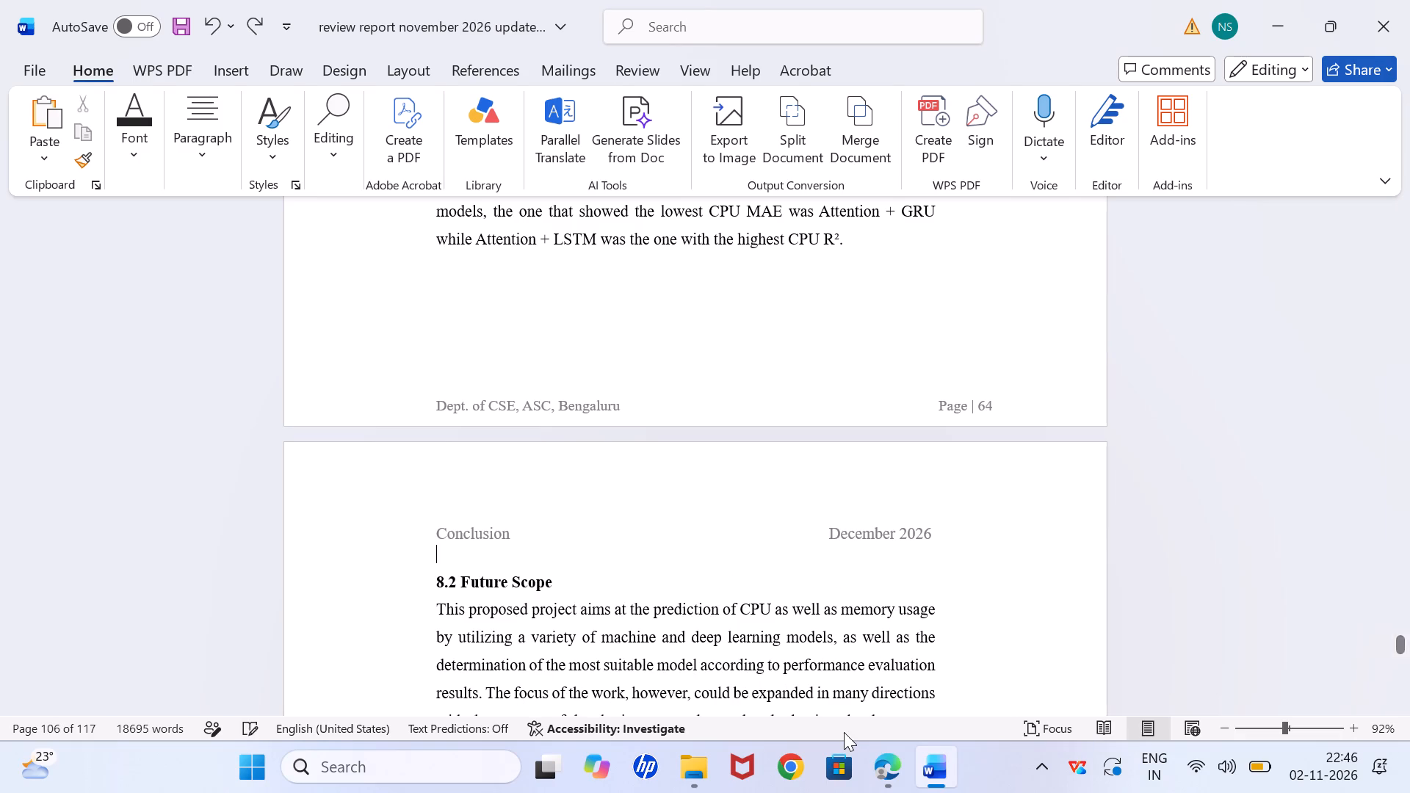
Review the page headers and page-top spacing from the Conclusion chapter back to section 7.10.
scroll(844, 732, up, 2)
scroll(730, 465, up, 5)
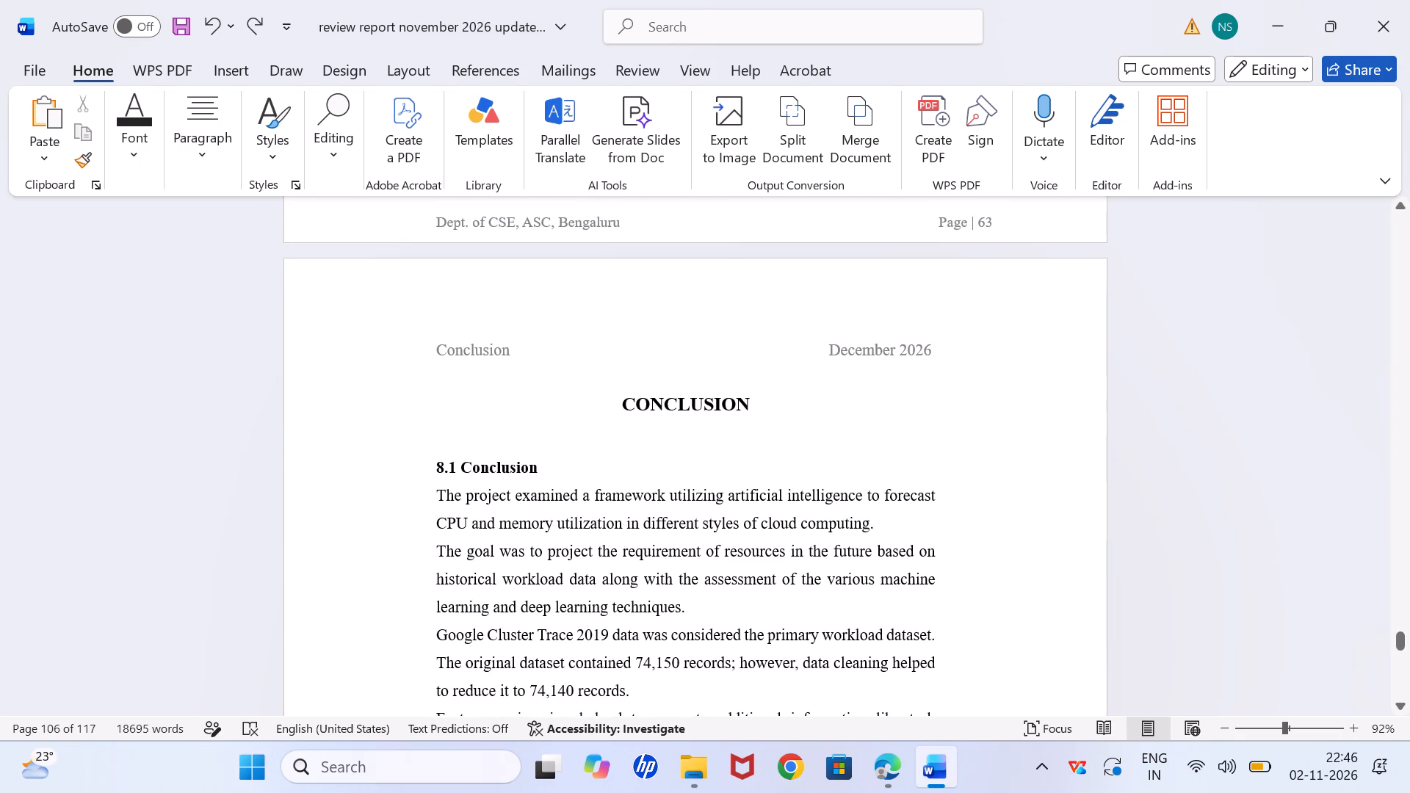
scroll(730, 465, up, 6)
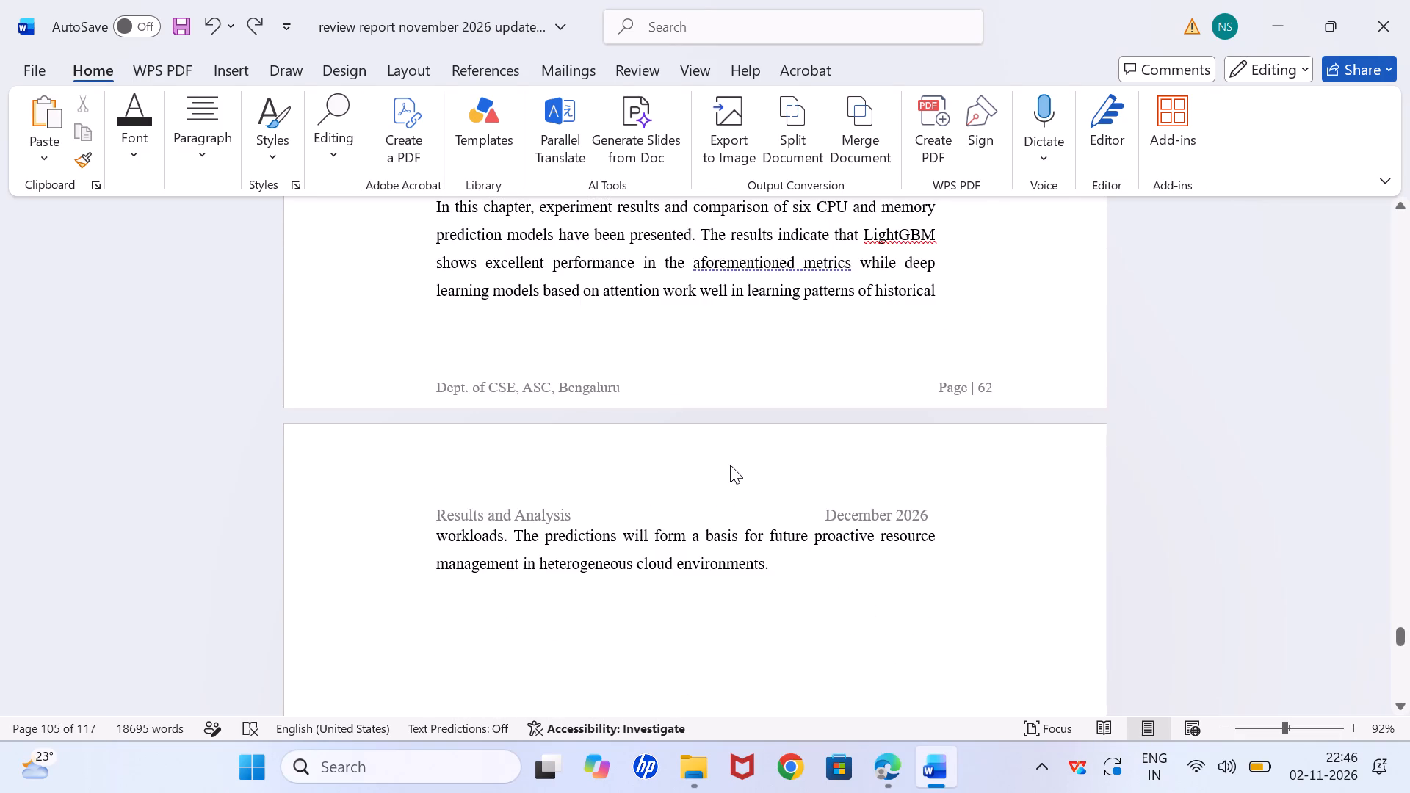
scroll(730, 465, up, 3)
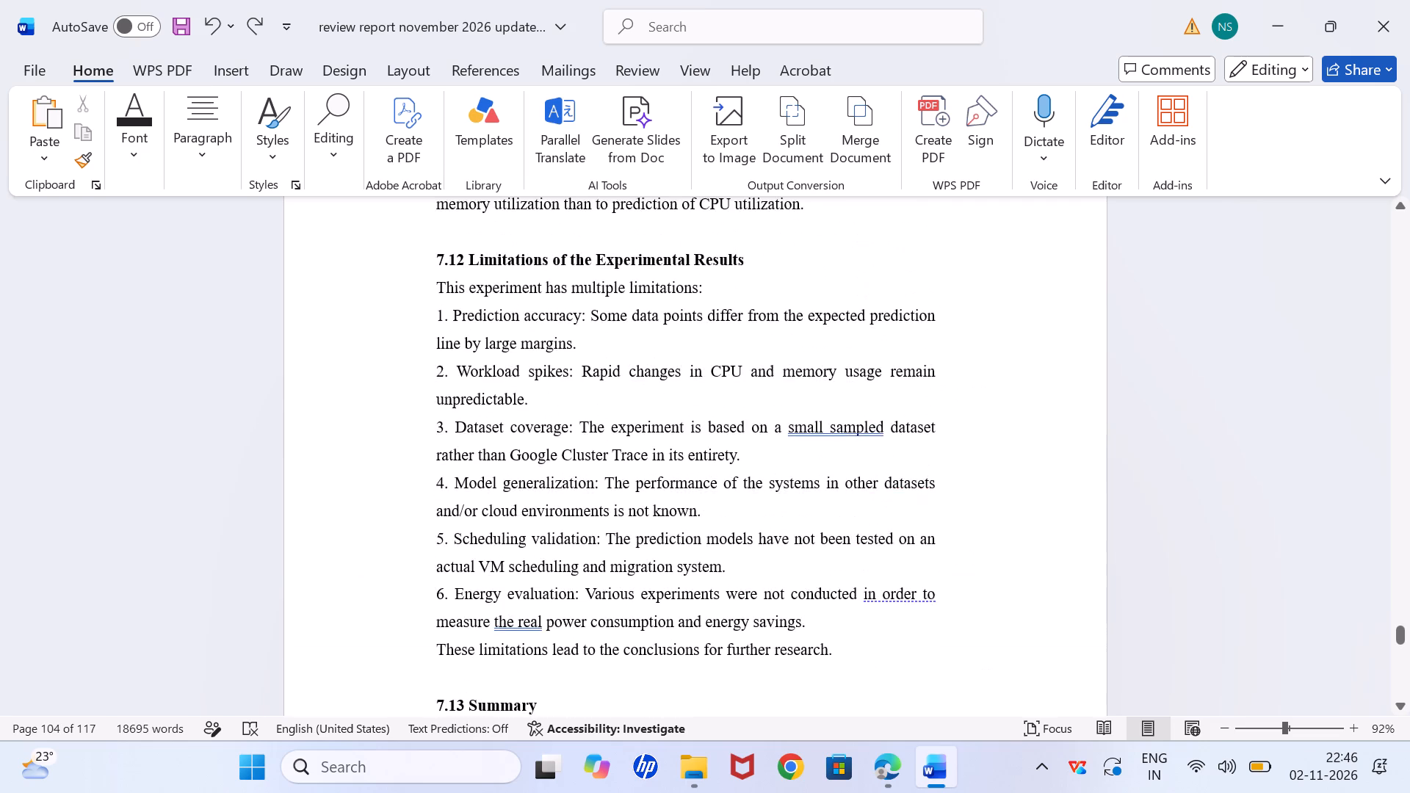
scroll(730, 465, up, 5)
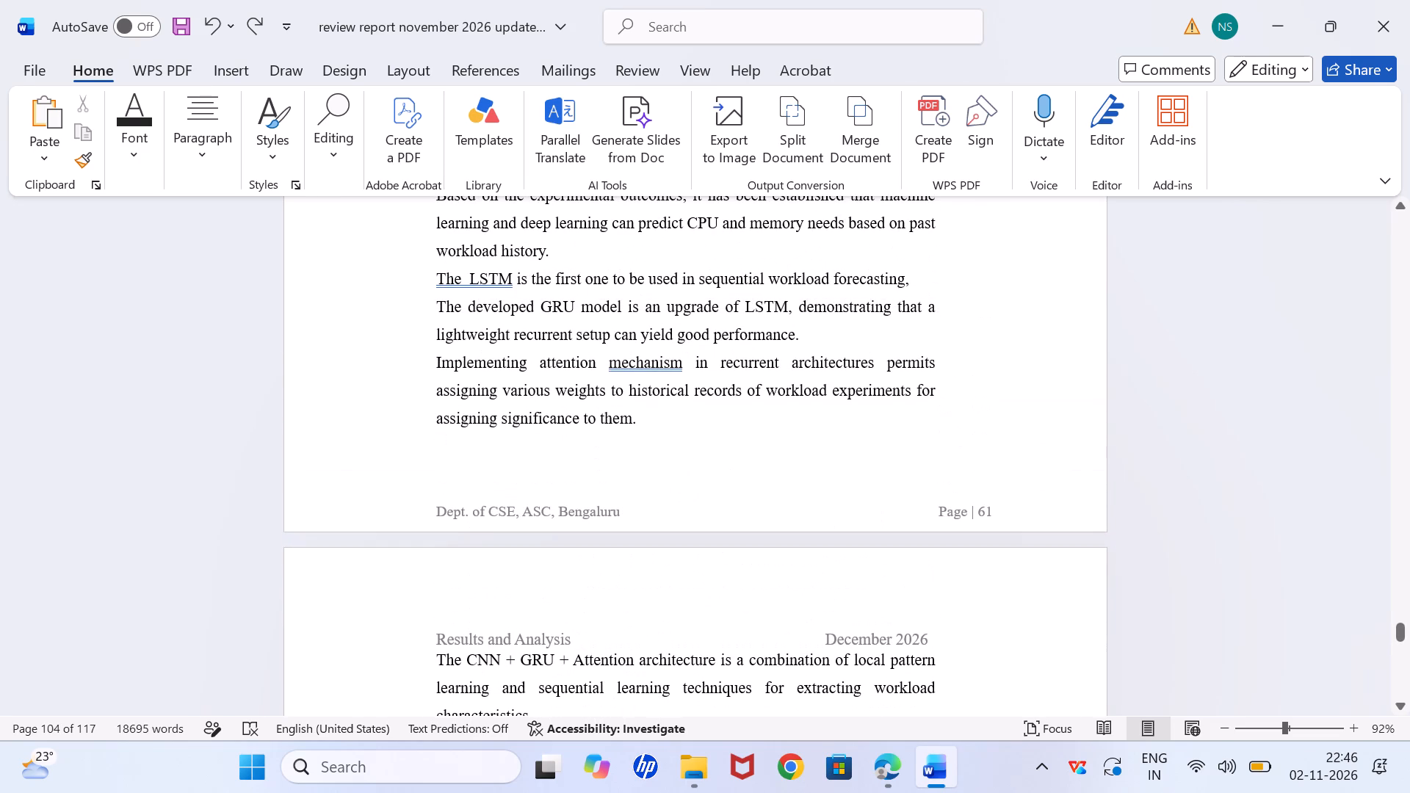
scroll(730, 465, up, 6)
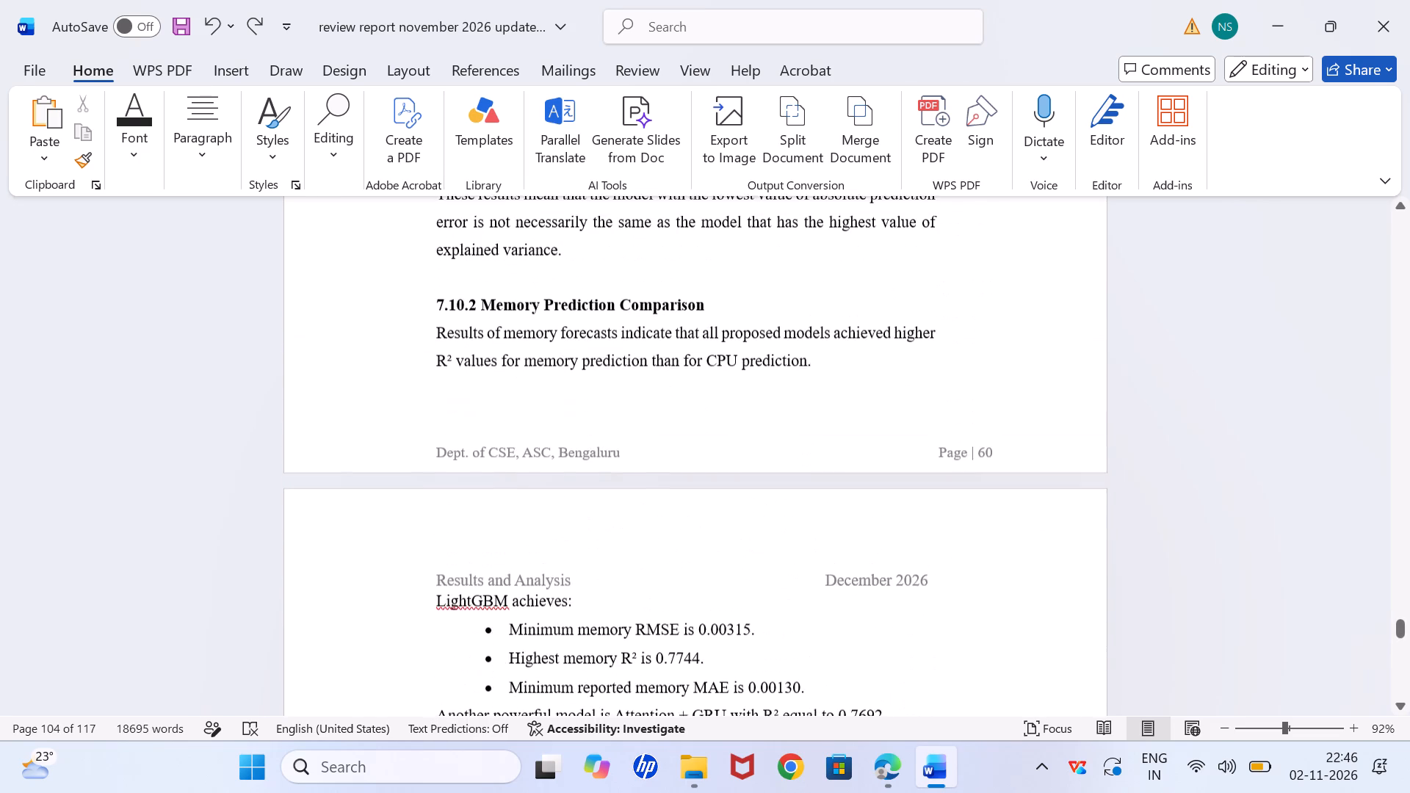
scroll(730, 465, up, 7)
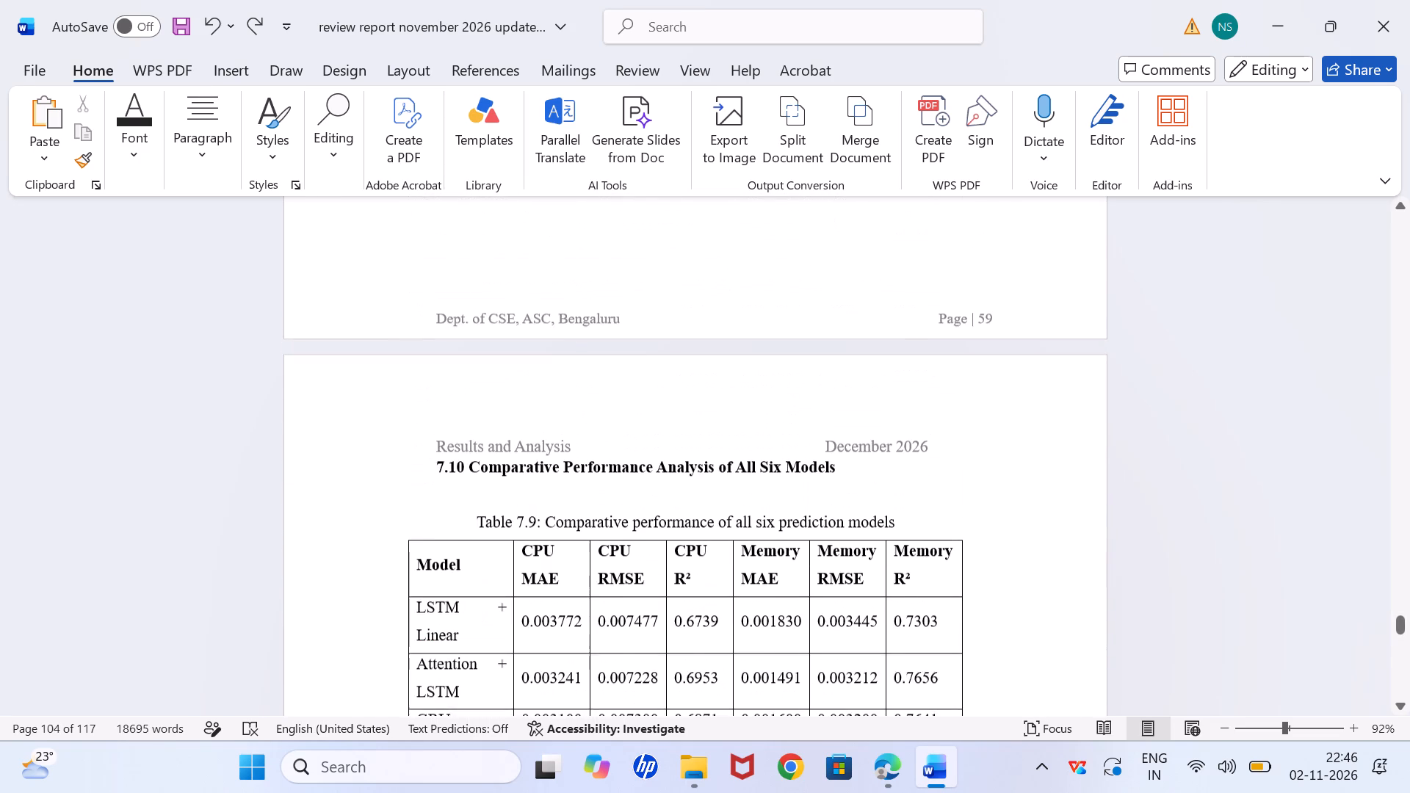
Review the page headers, tables and figure spacing from section 7.9.3 back to section 7.7 Attention + GRU Results.
scroll(730, 465, up, 7)
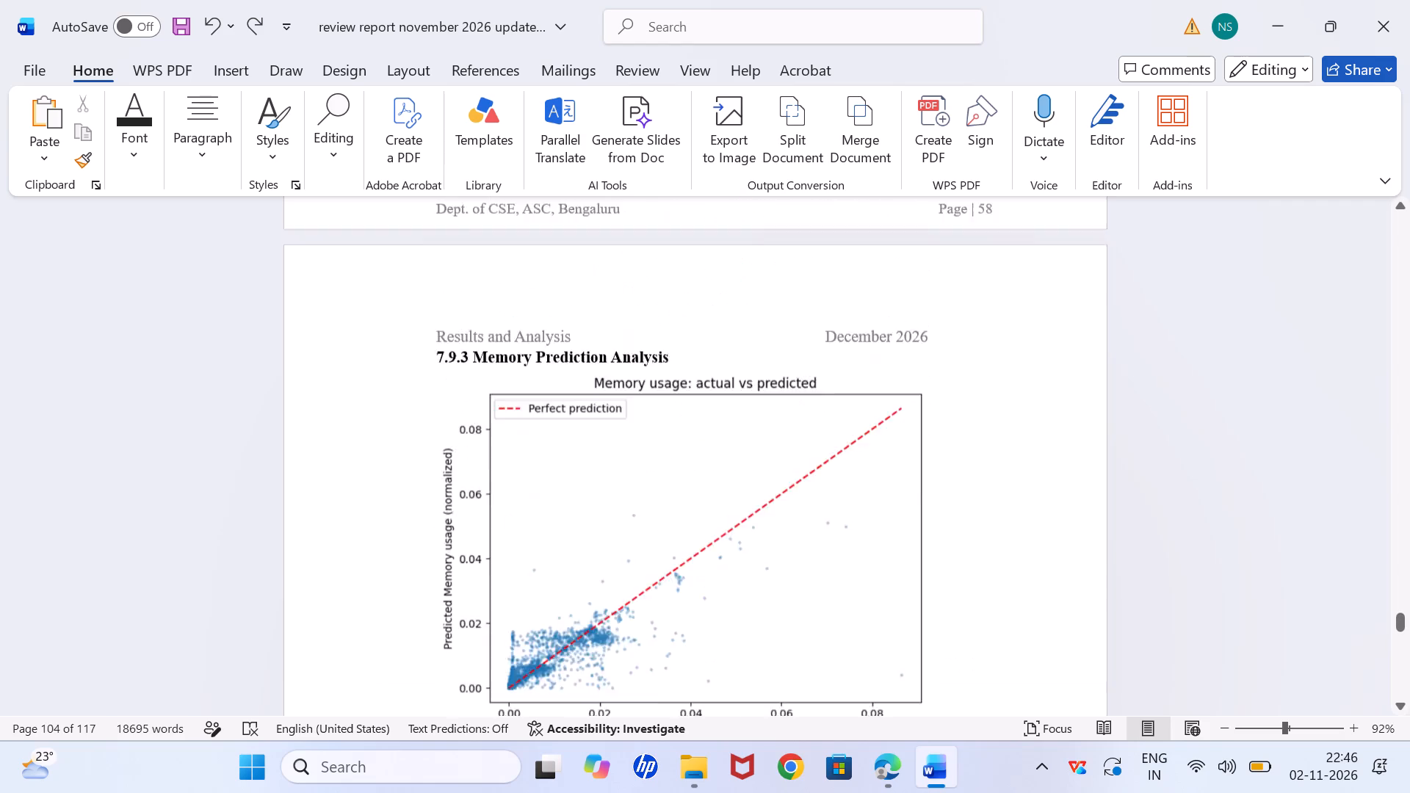
scroll(730, 465, up, 14)
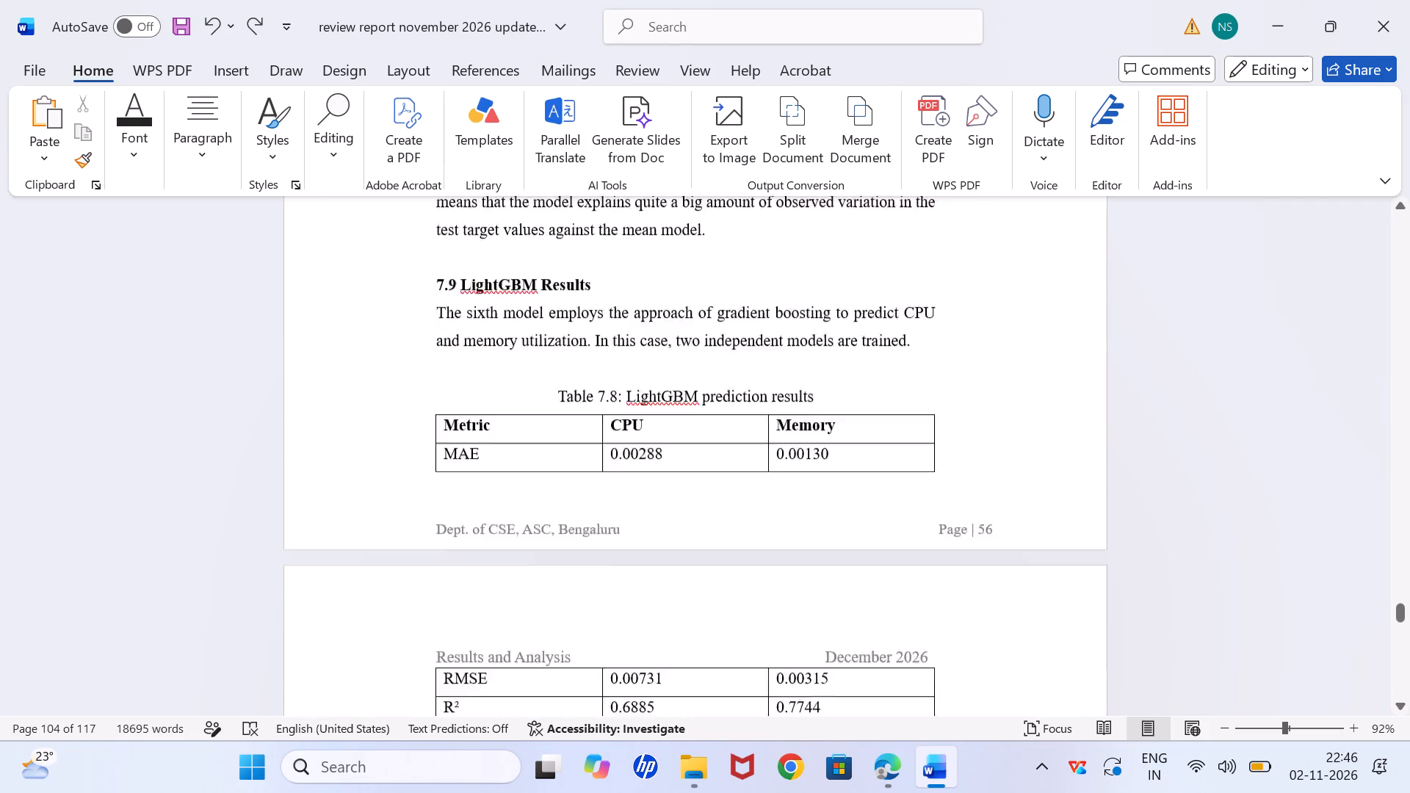
scroll(730, 465, up, 6)
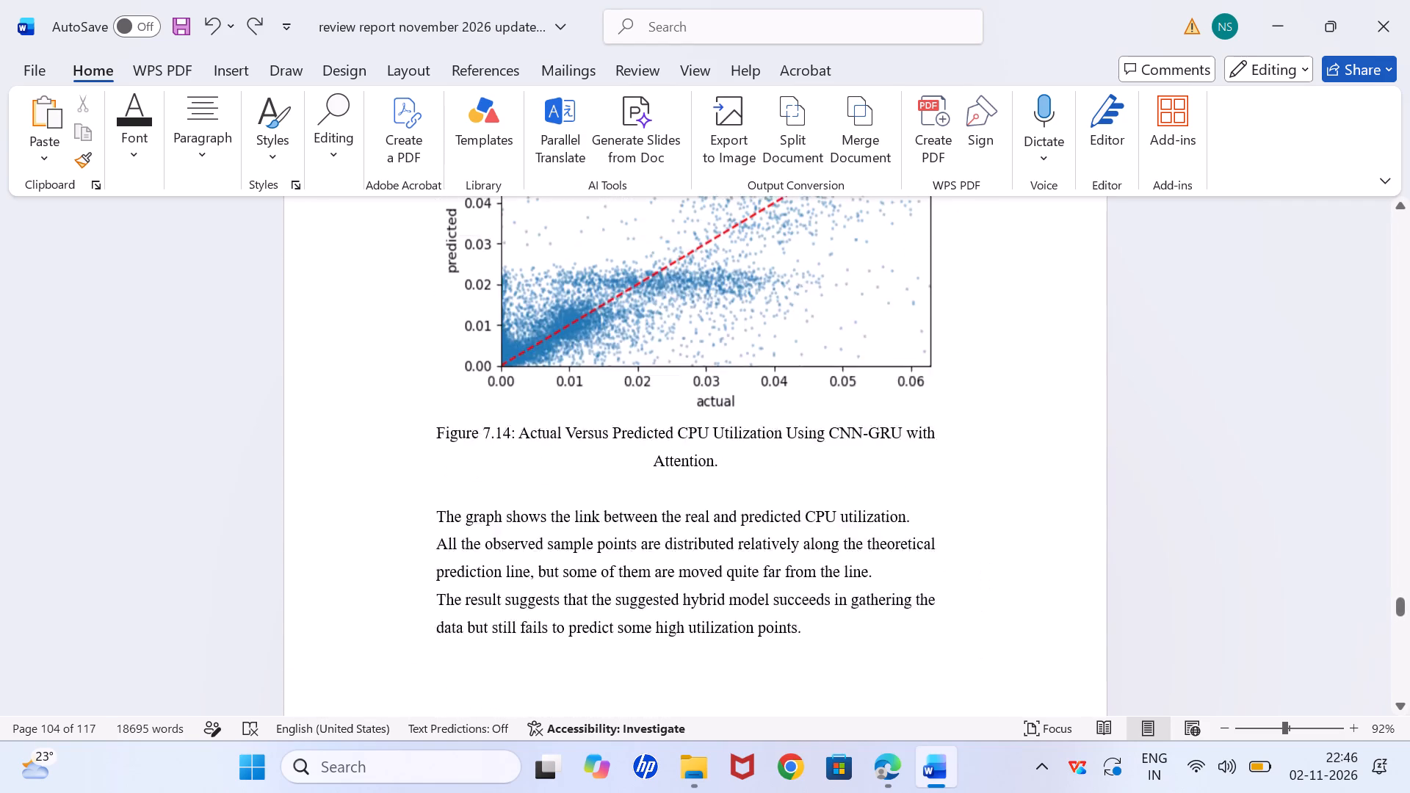
scroll(730, 465, up, 5)
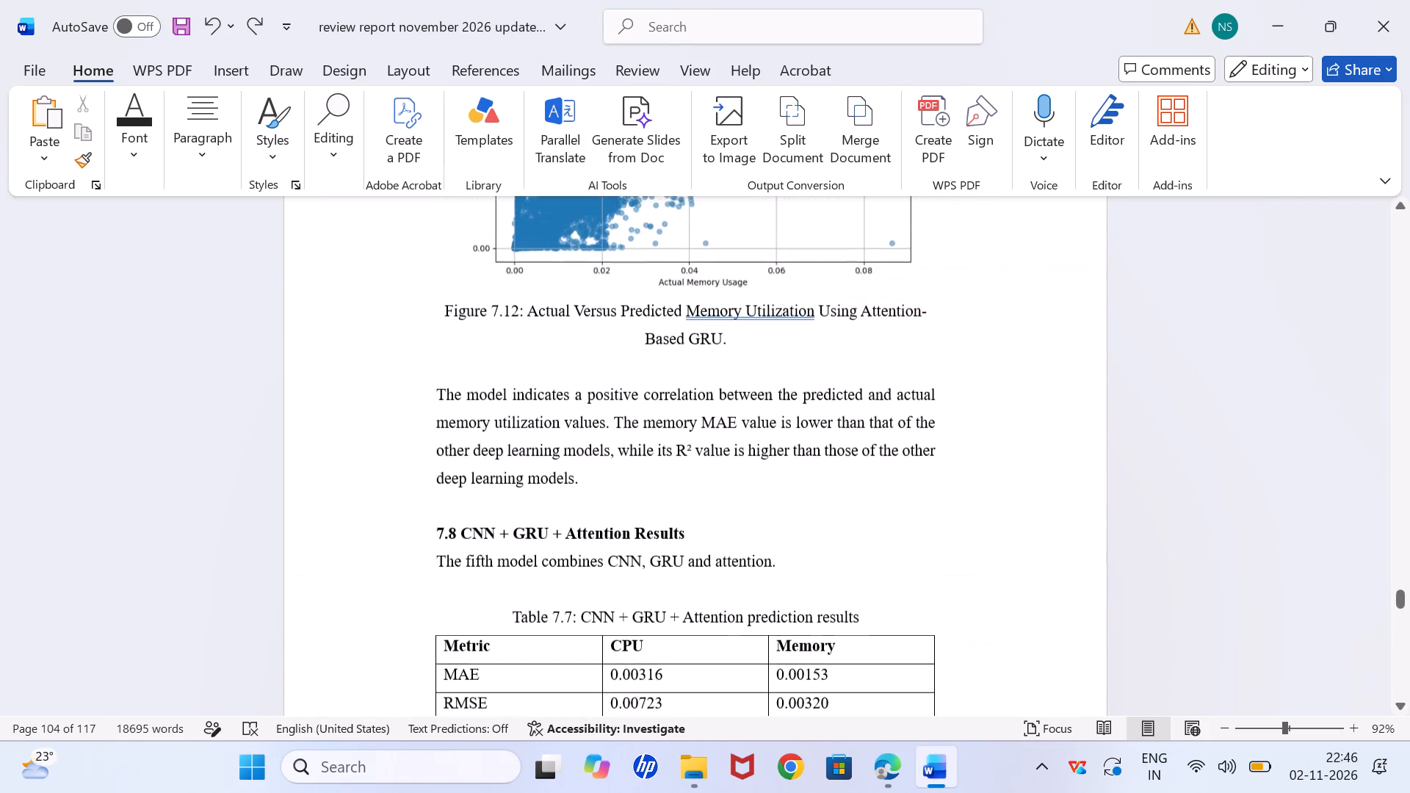
scroll(730, 465, up, 6)
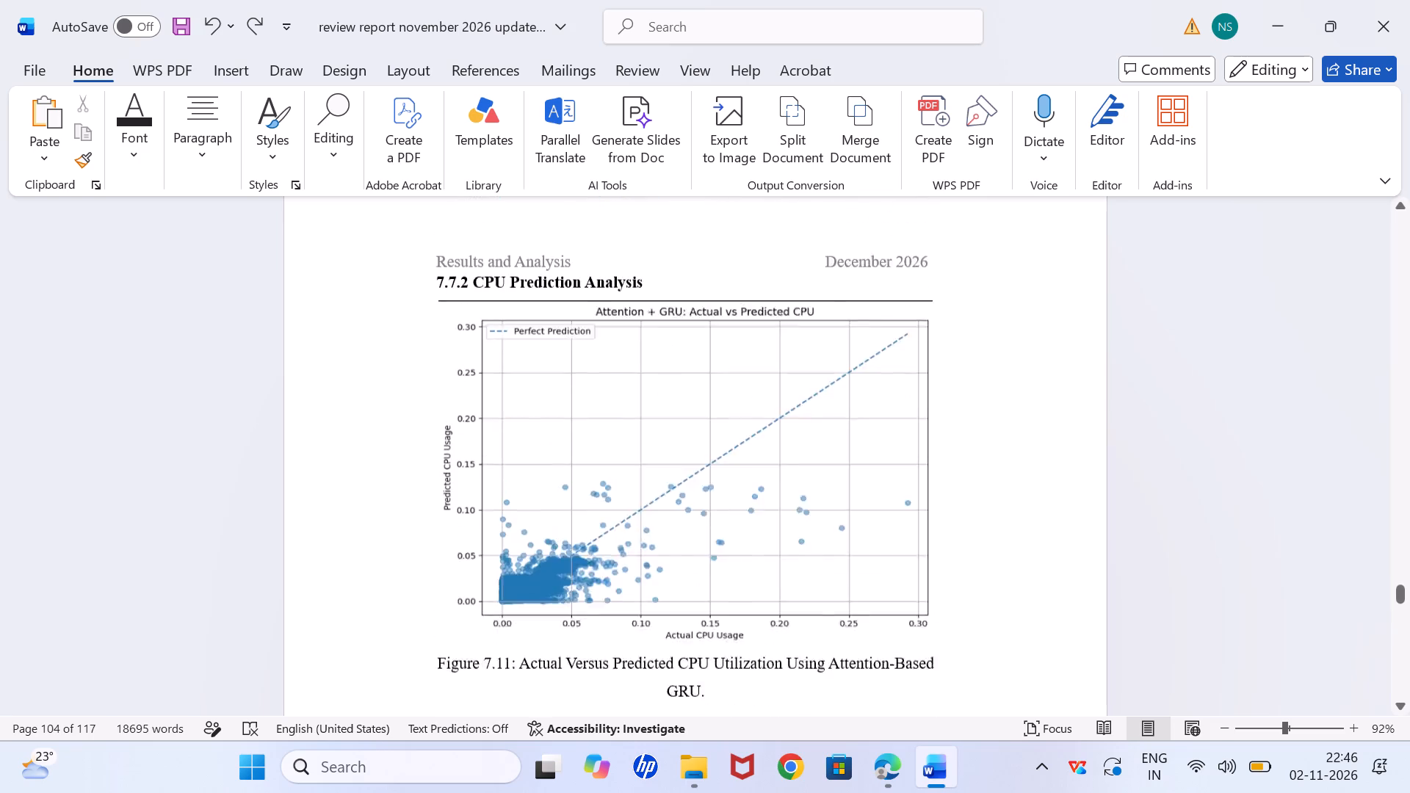
scroll(730, 465, up, 7)
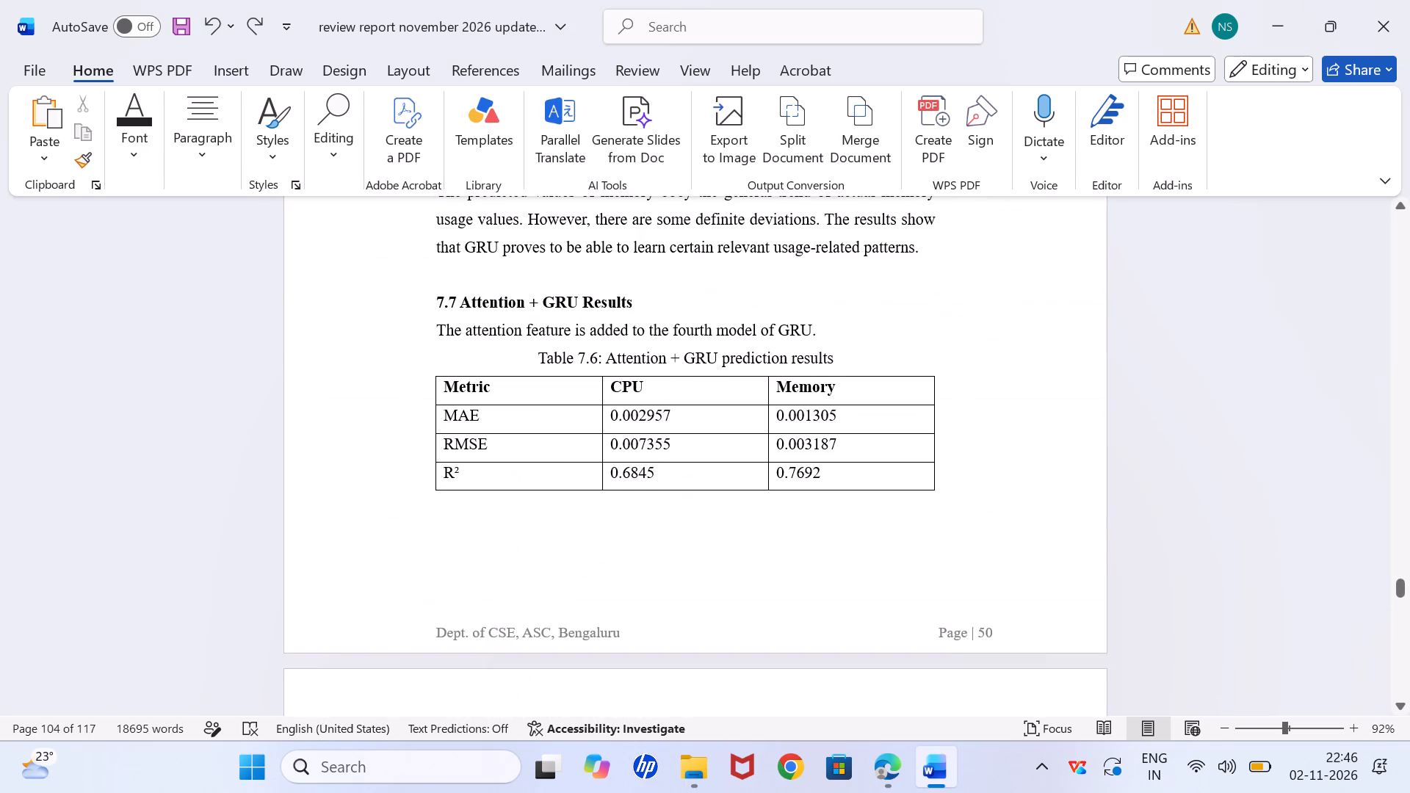
Examine the page headers and blank gaps around the figures from the GRU results back to Figure 7.2.
scroll(730, 465, up, 10)
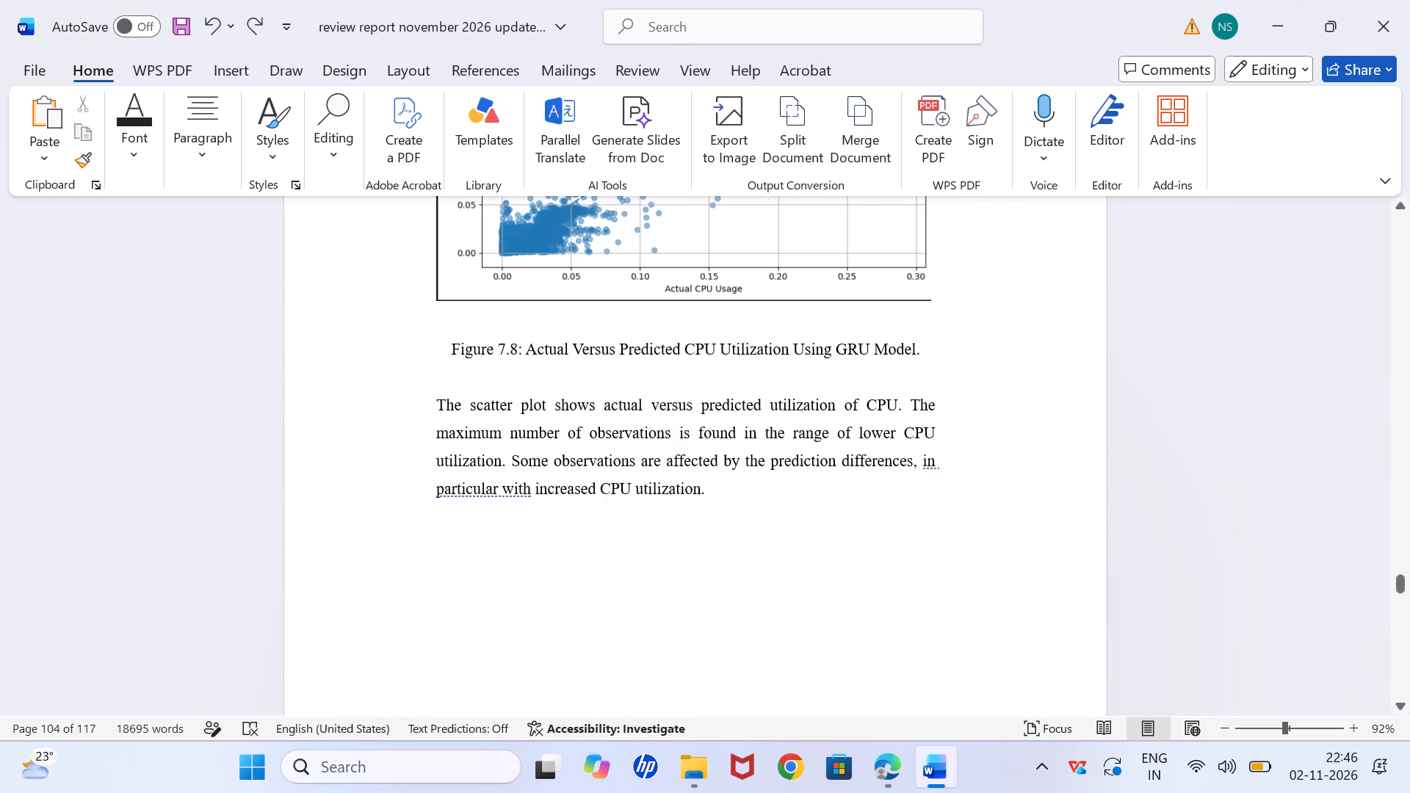
scroll(730, 465, up, 6)
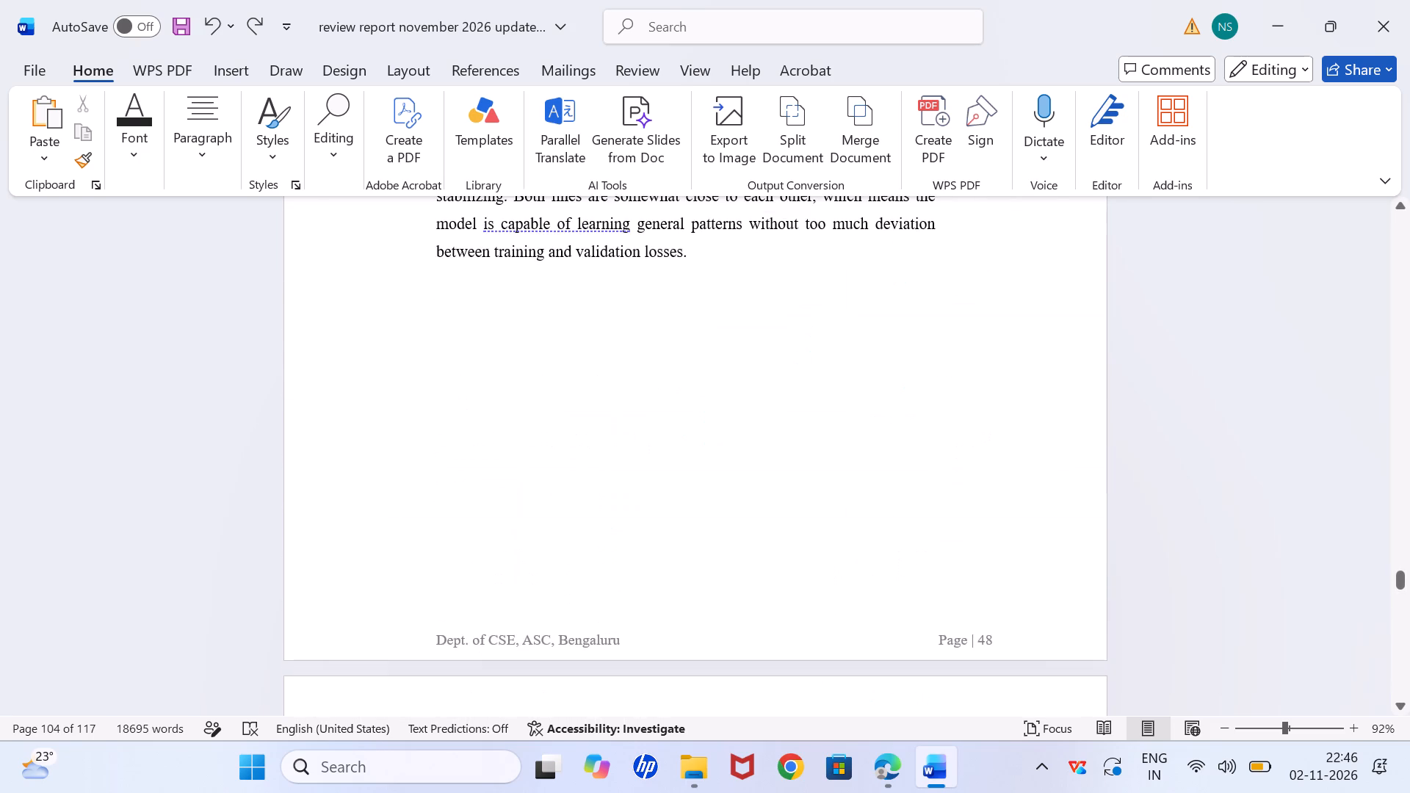
scroll(730, 465, down, 1)
scroll(730, 465, up, 6)
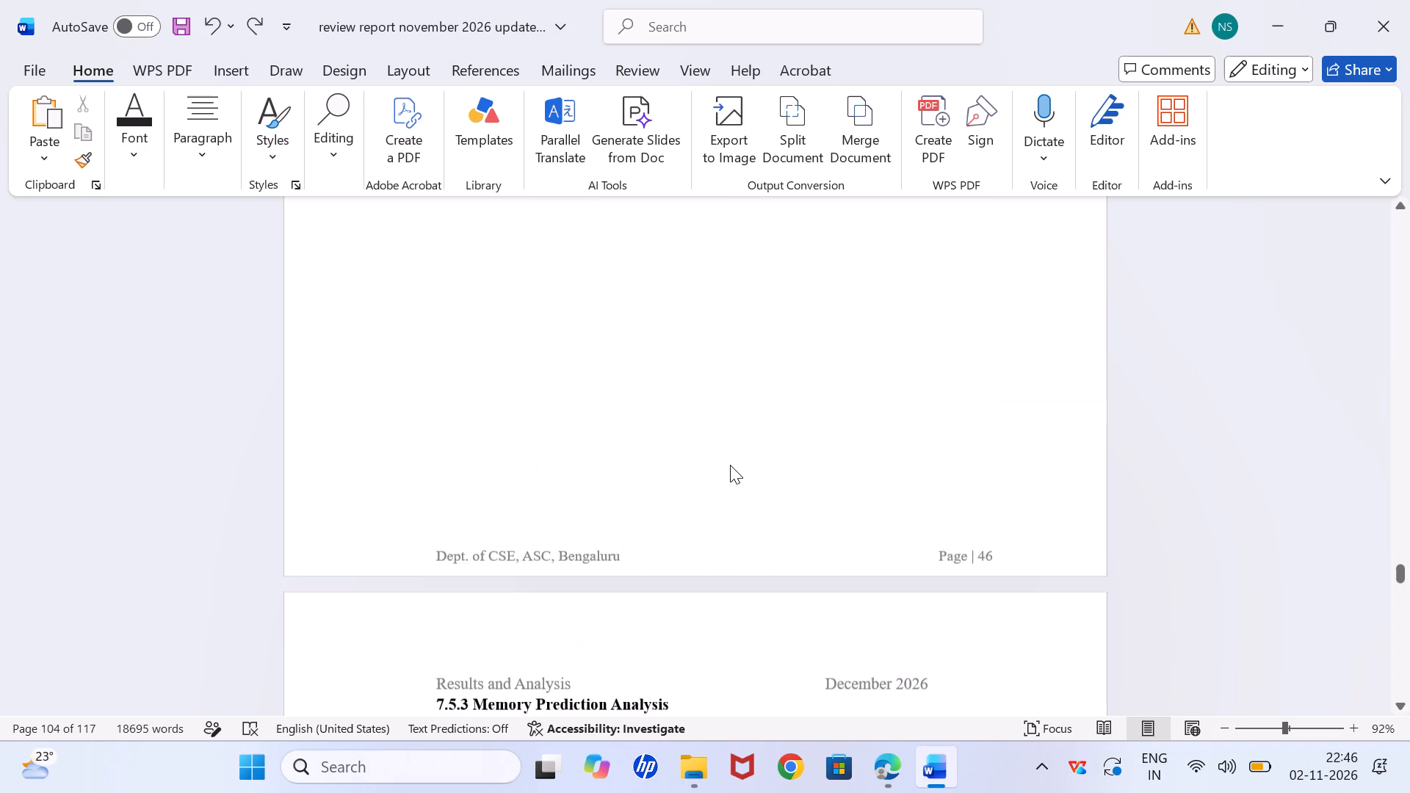
scroll(730, 465, up, 7)
scroll(730, 465, down, 1)
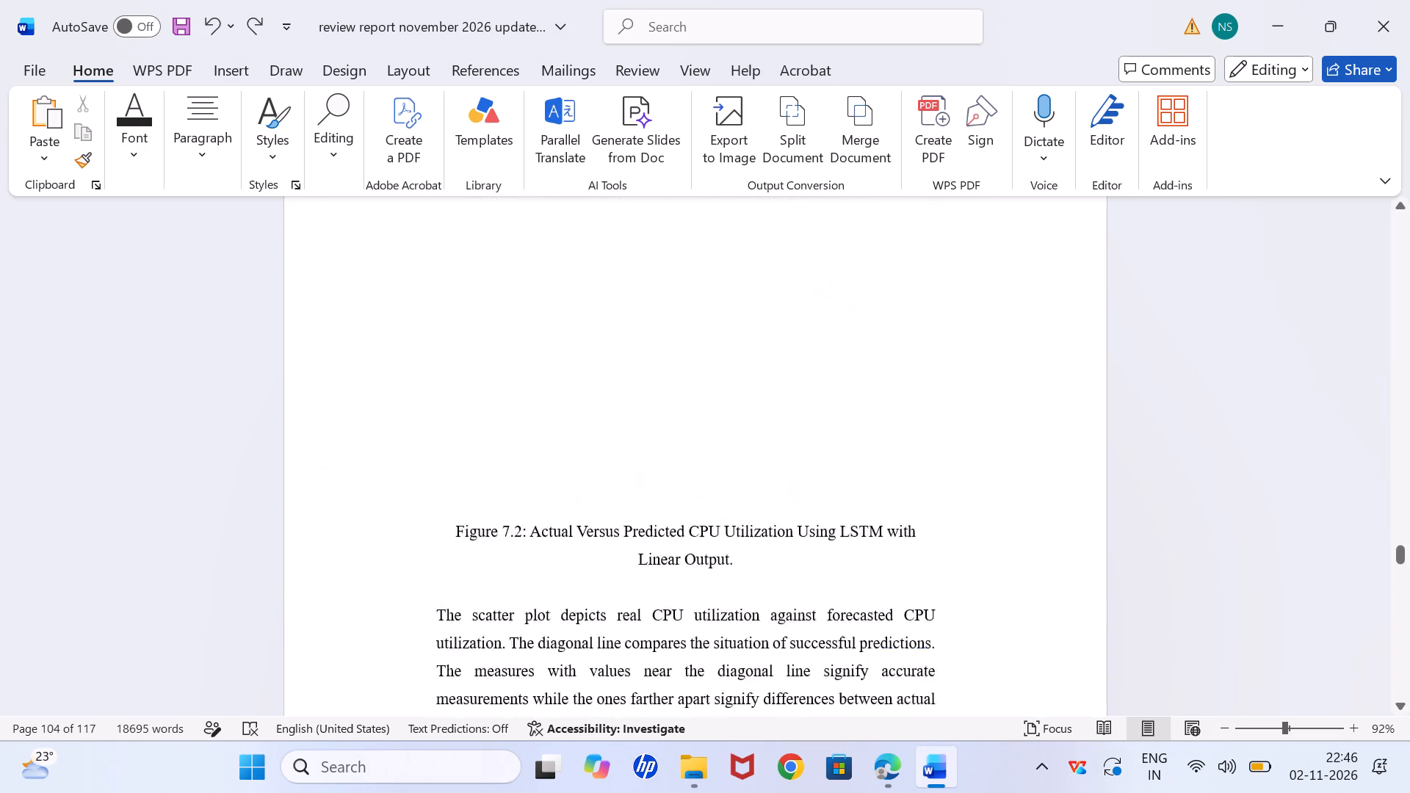
scroll(730, 465, down, 1)
scroll(730, 465, up, 6)
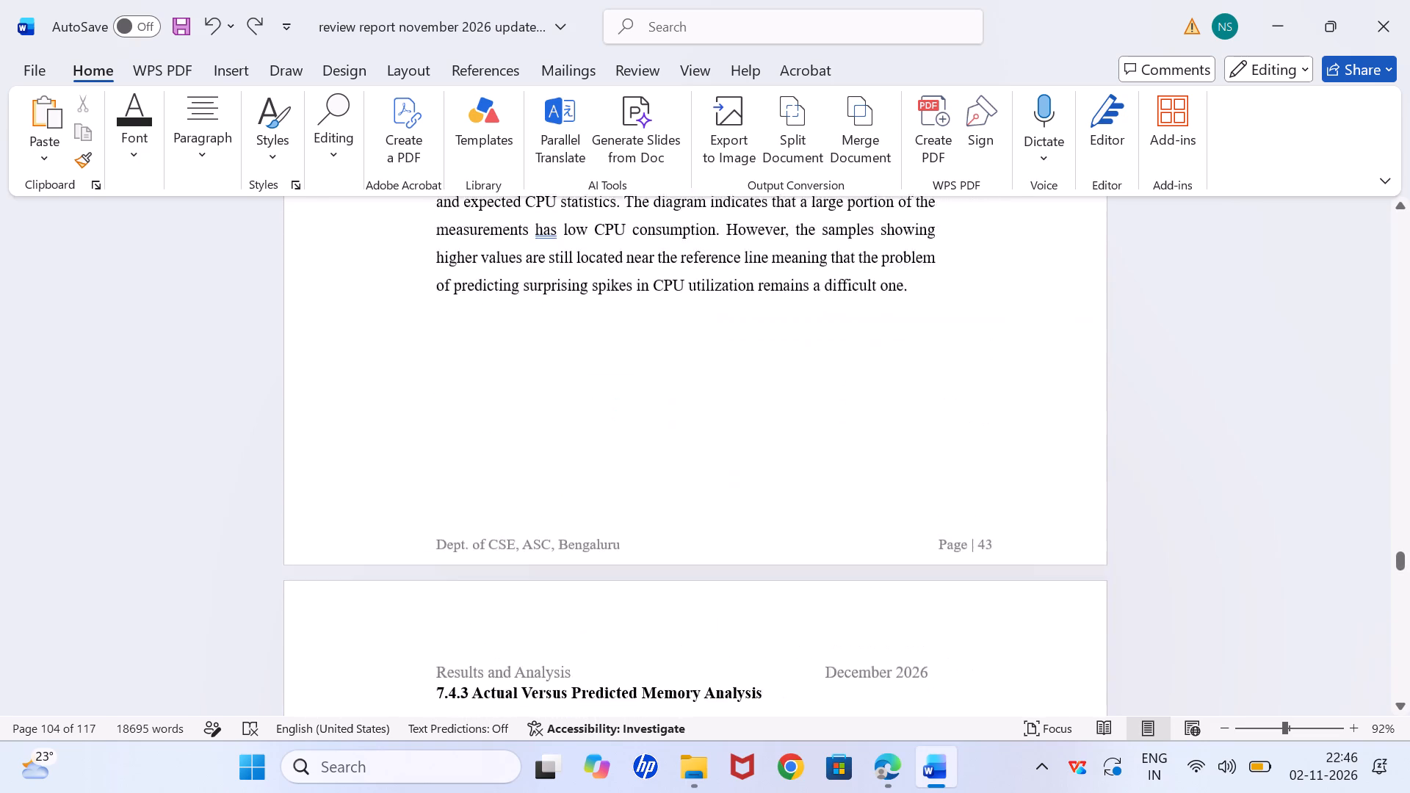
Examine the headers and page layout from section 7.4 back to the Chapter 7 title page.
scroll(730, 465, up, 3)
scroll(730, 465, down, 1)
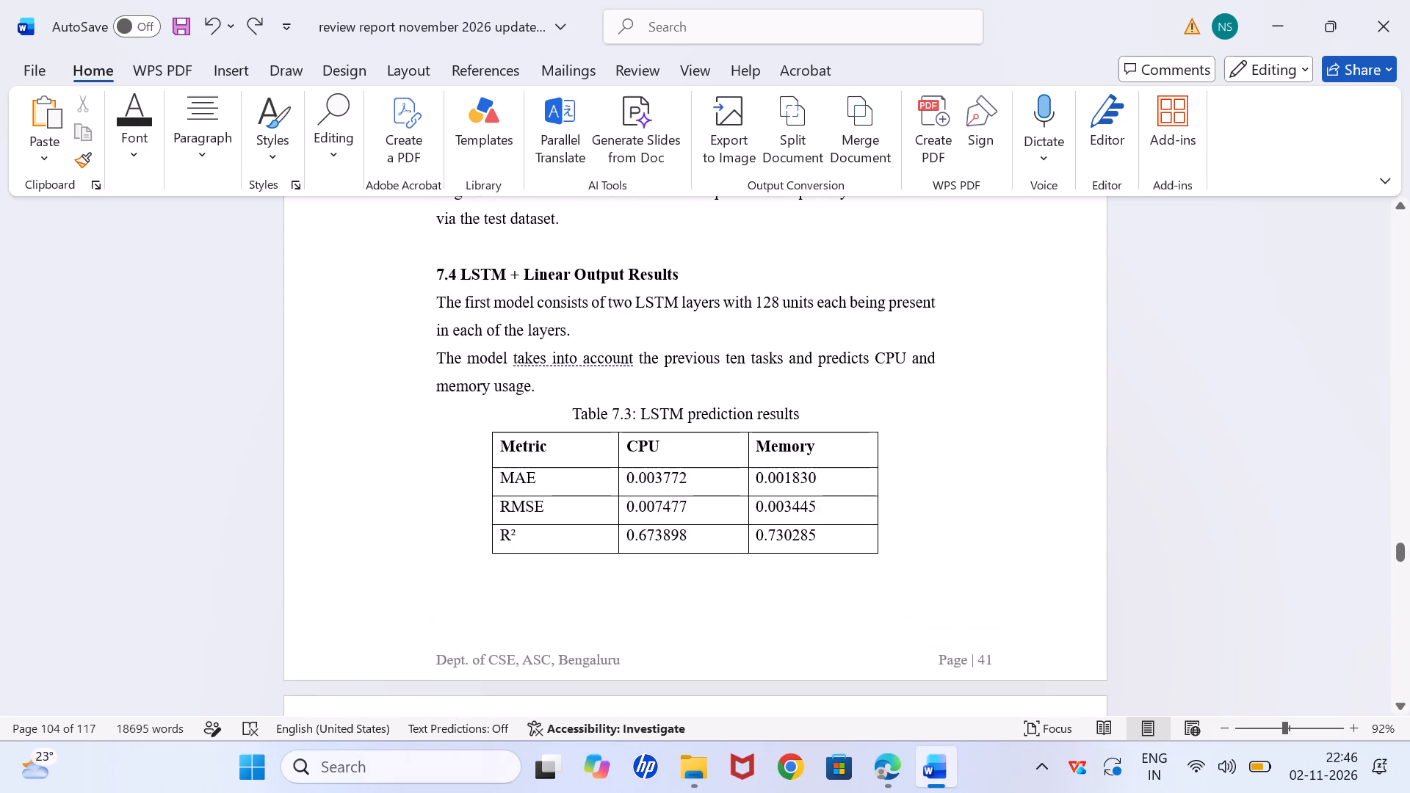
scroll(730, 465, down, 1)
scroll(730, 465, up, 6)
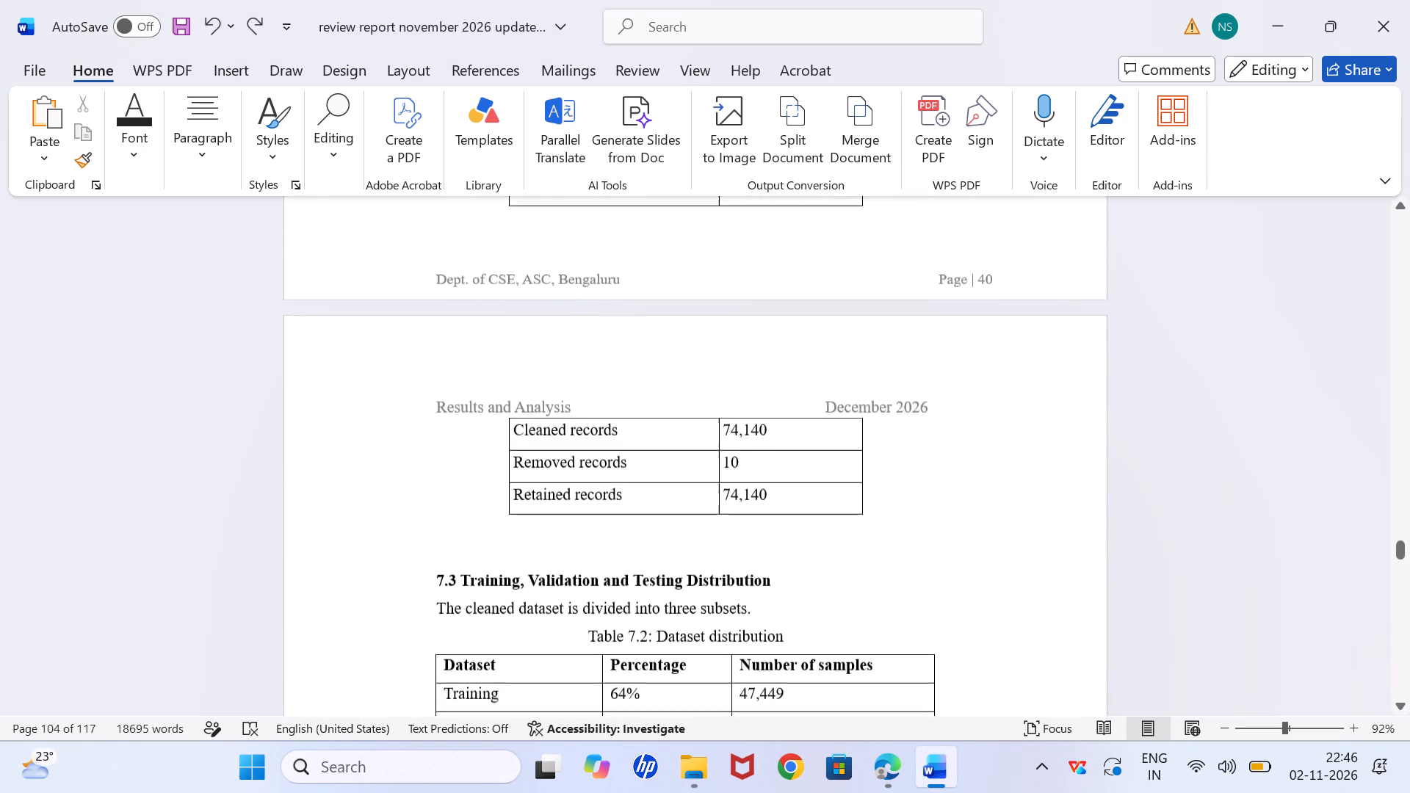
scroll(730, 465, up, 4)
scroll(730, 465, down, 2)
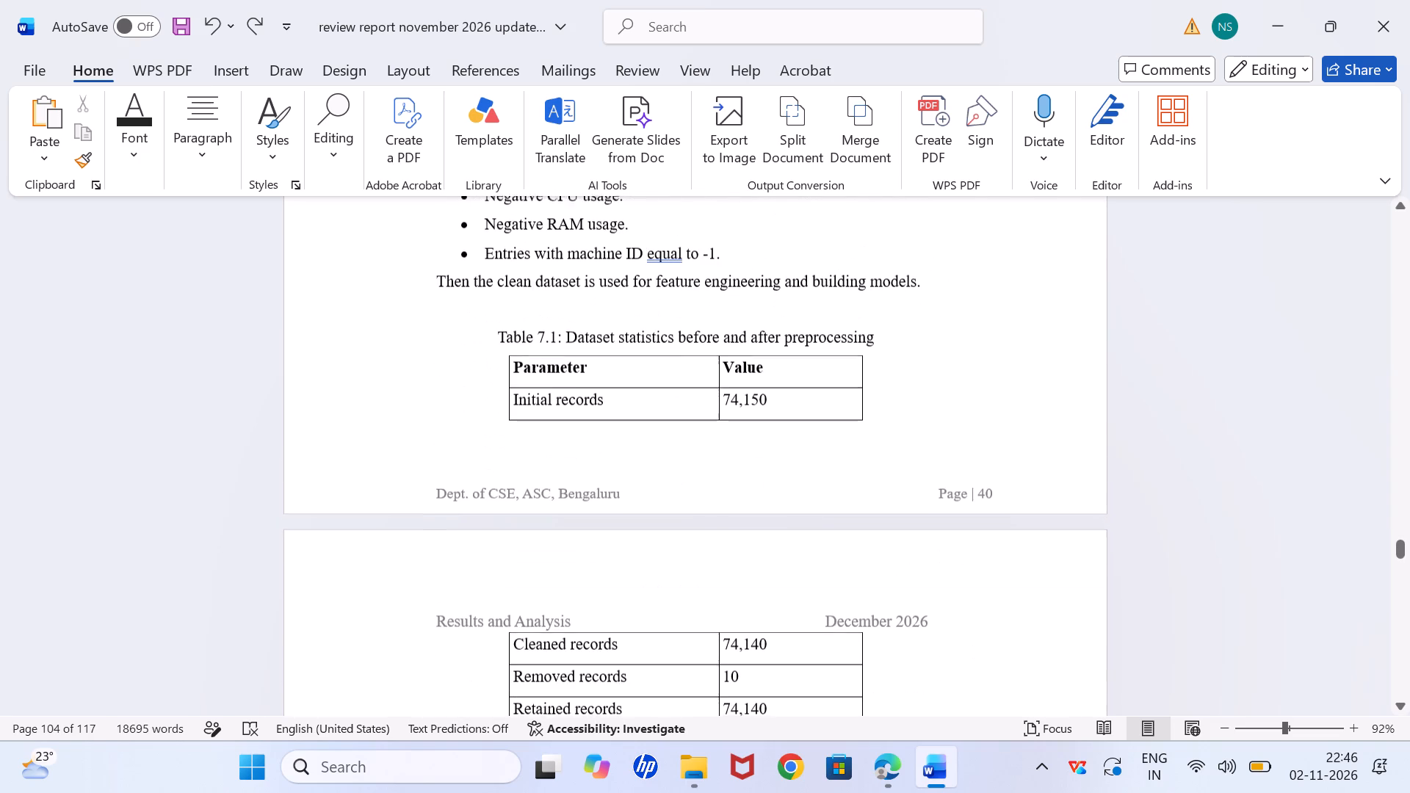
scroll(730, 465, up, 6)
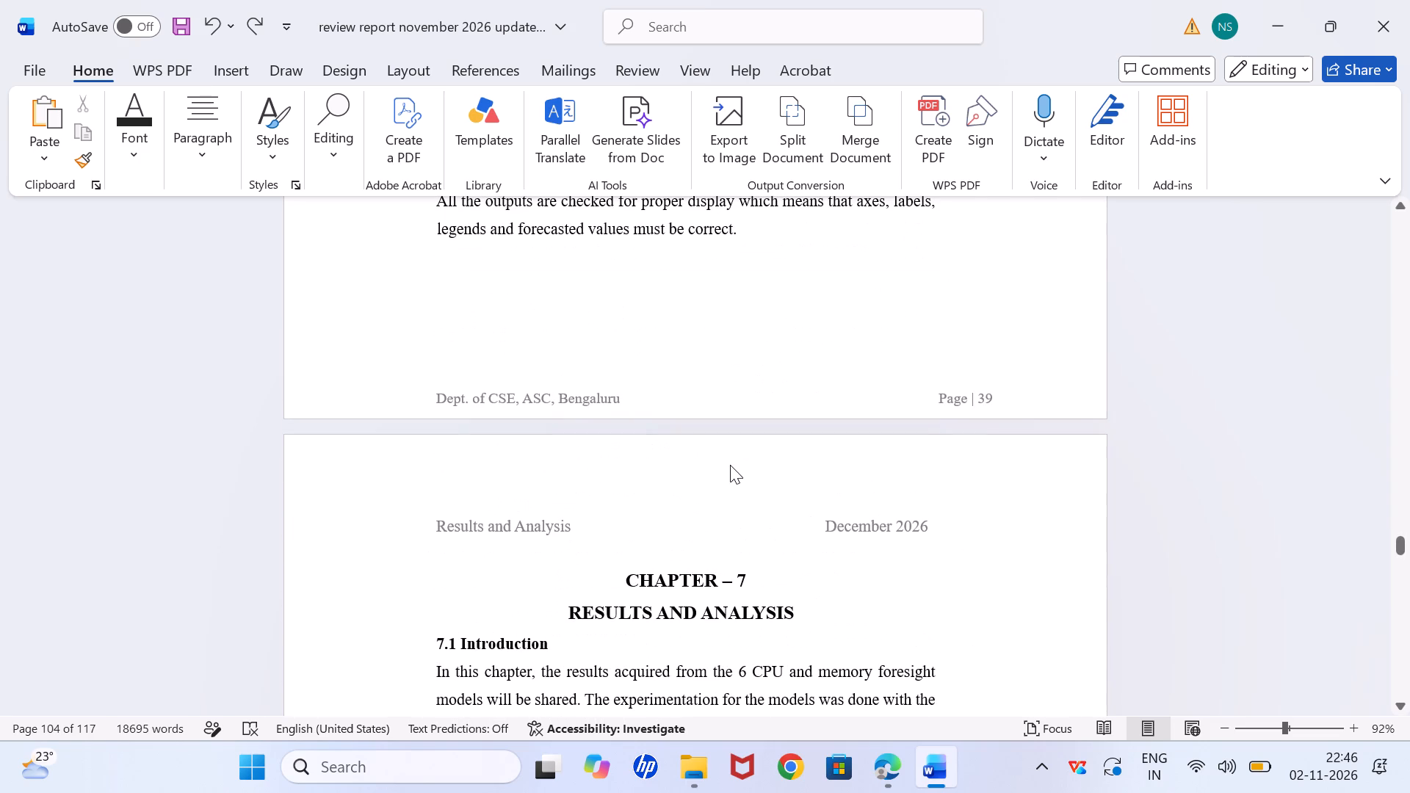
Check the page headers and spacing through Chapter 6, back to its System Testing title page.
scroll(730, 465, up, 8)
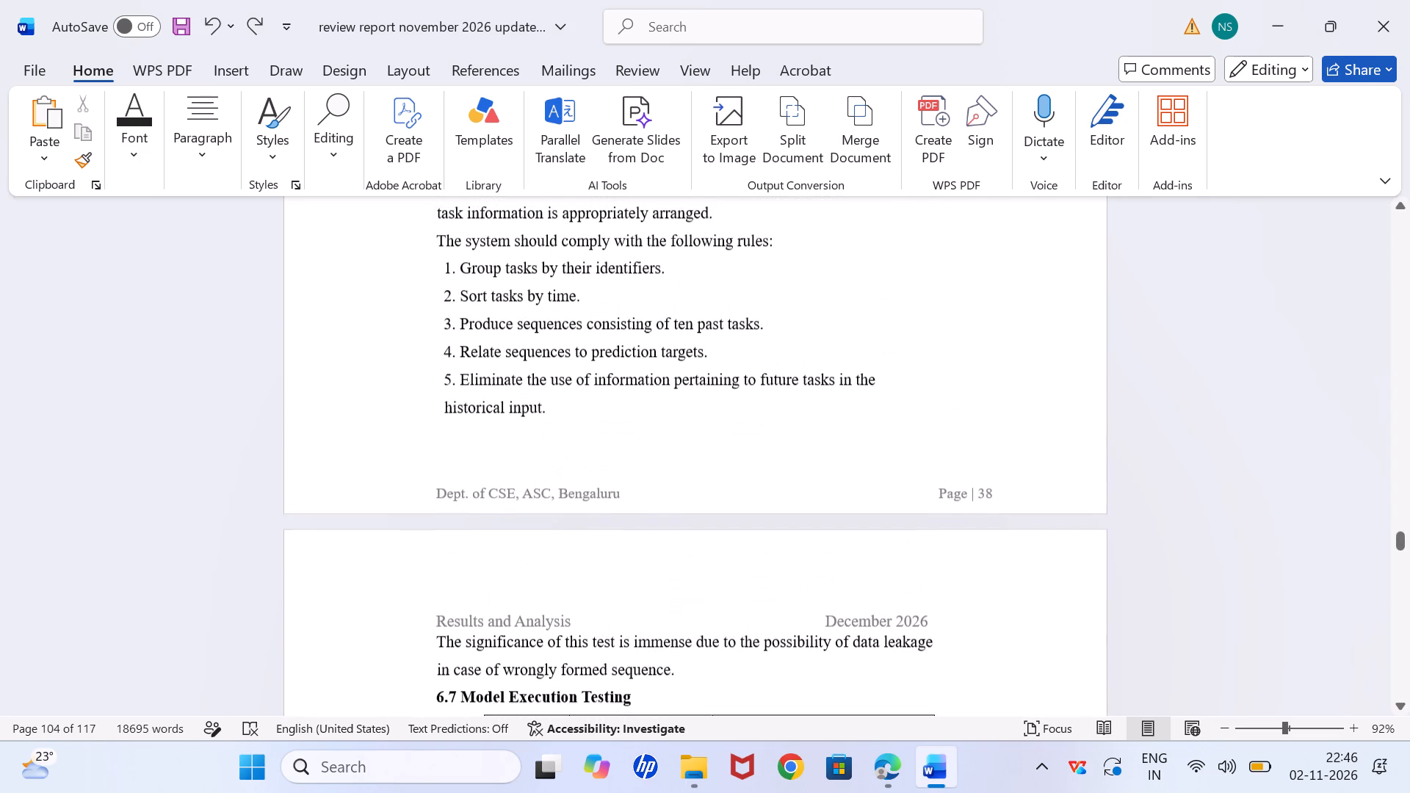
scroll(730, 465, down, 1)
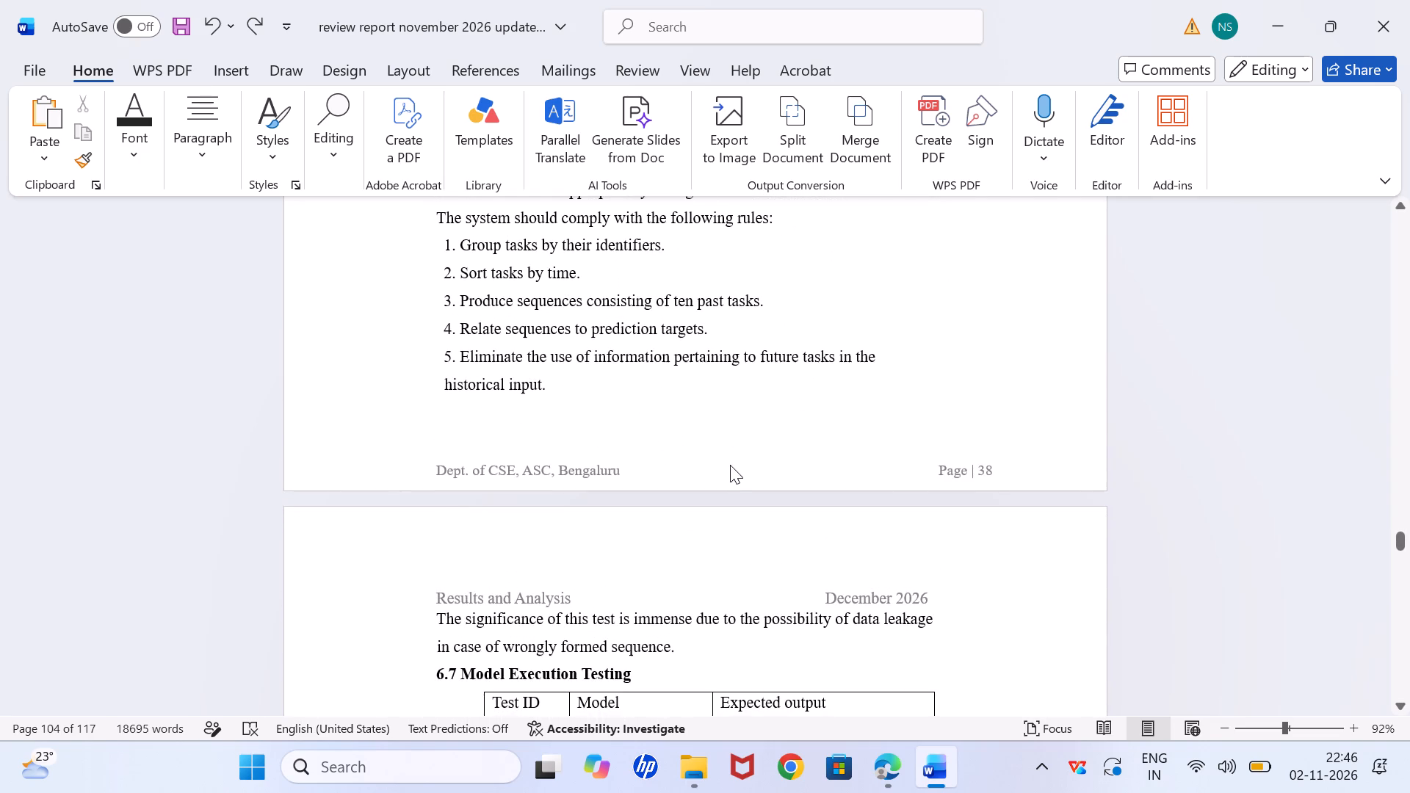
scroll(730, 465, down, 5)
scroll(730, 465, up, 1)
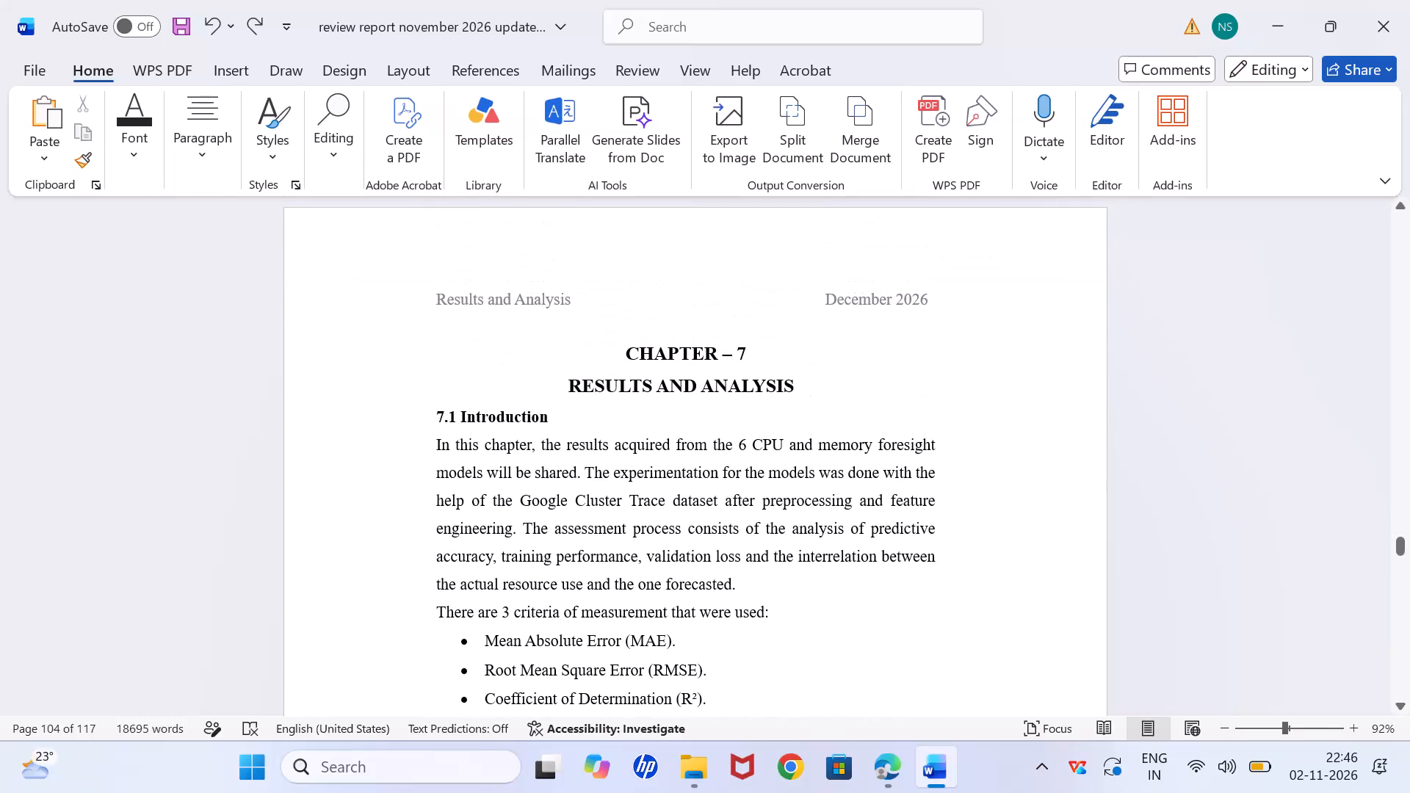
scroll(730, 465, up, 8)
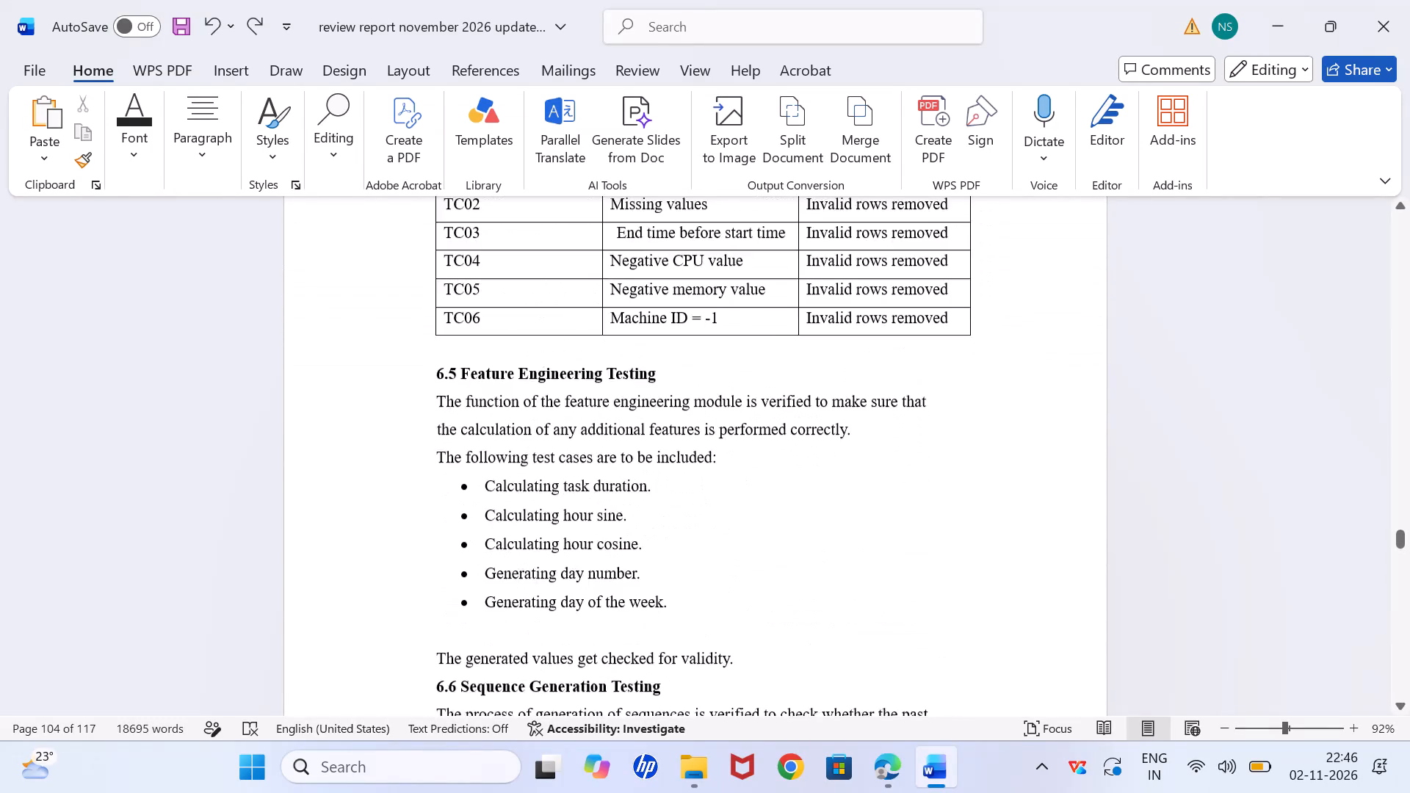
scroll(730, 465, up, 6)
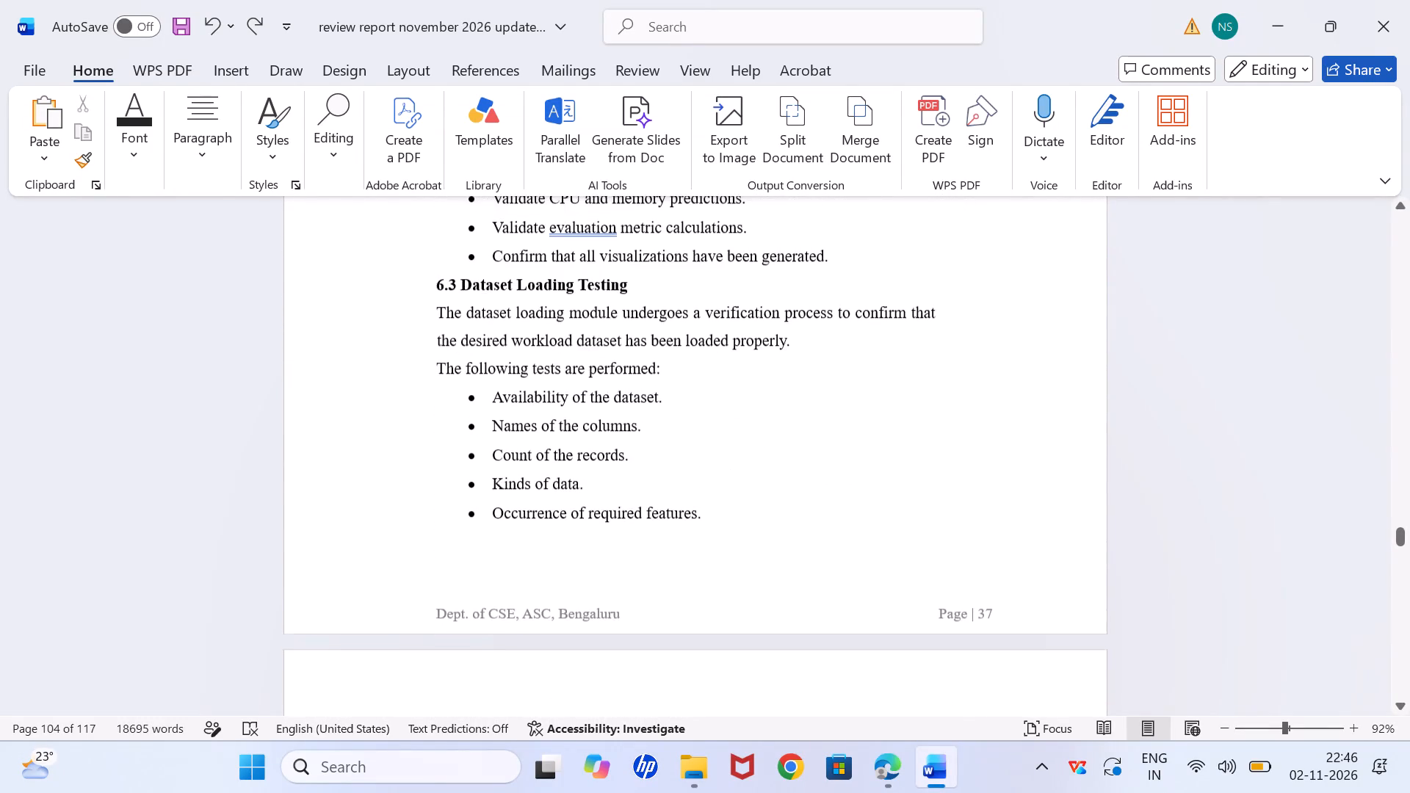
scroll(730, 465, up, 4)
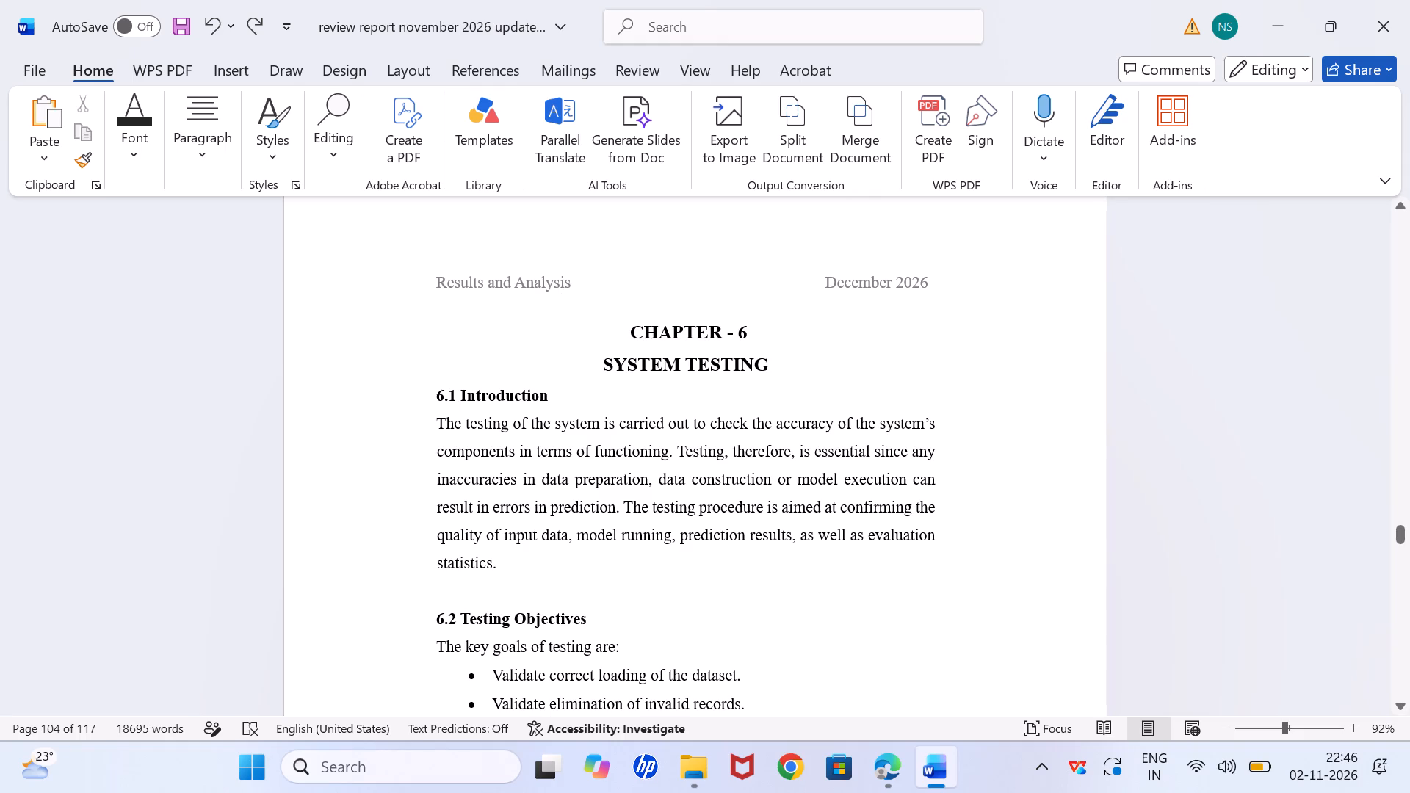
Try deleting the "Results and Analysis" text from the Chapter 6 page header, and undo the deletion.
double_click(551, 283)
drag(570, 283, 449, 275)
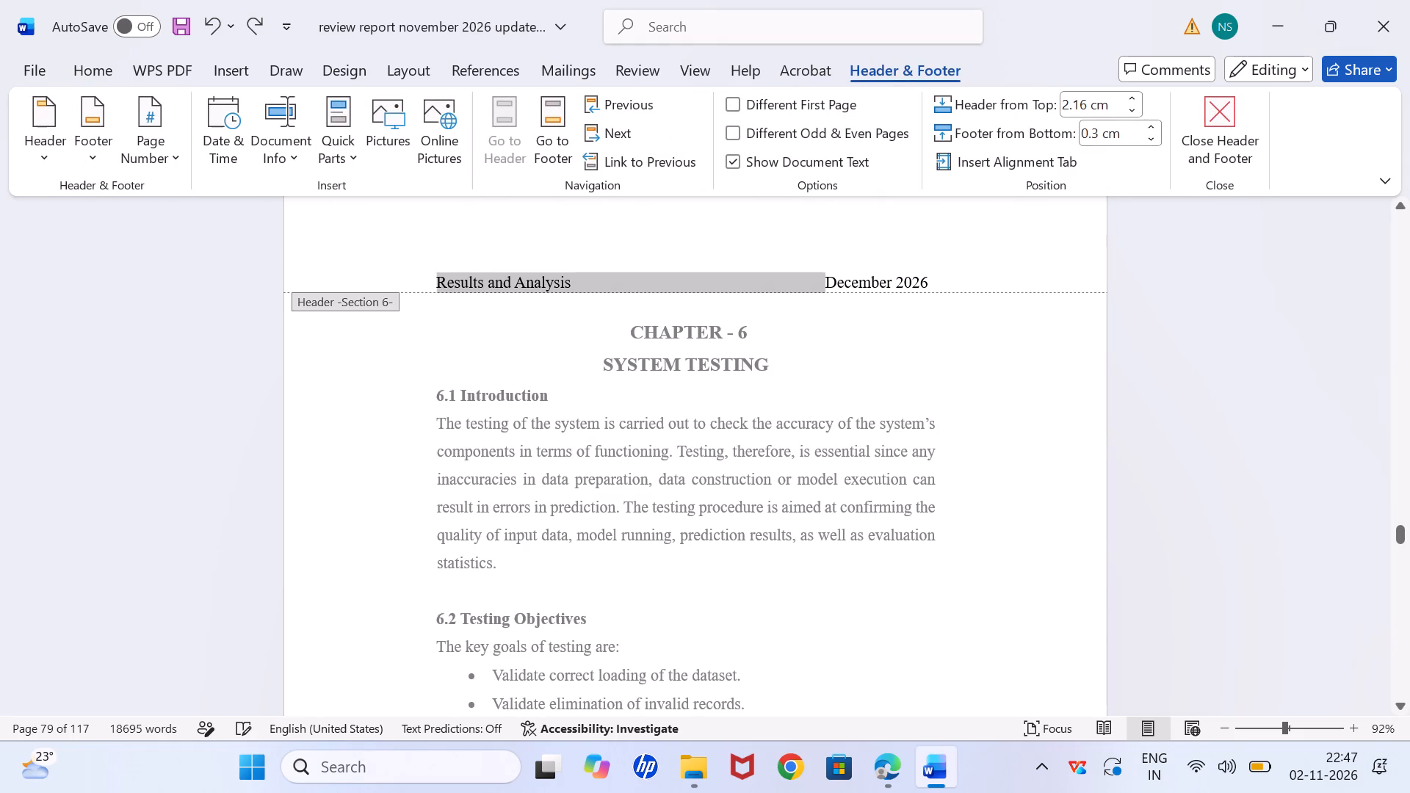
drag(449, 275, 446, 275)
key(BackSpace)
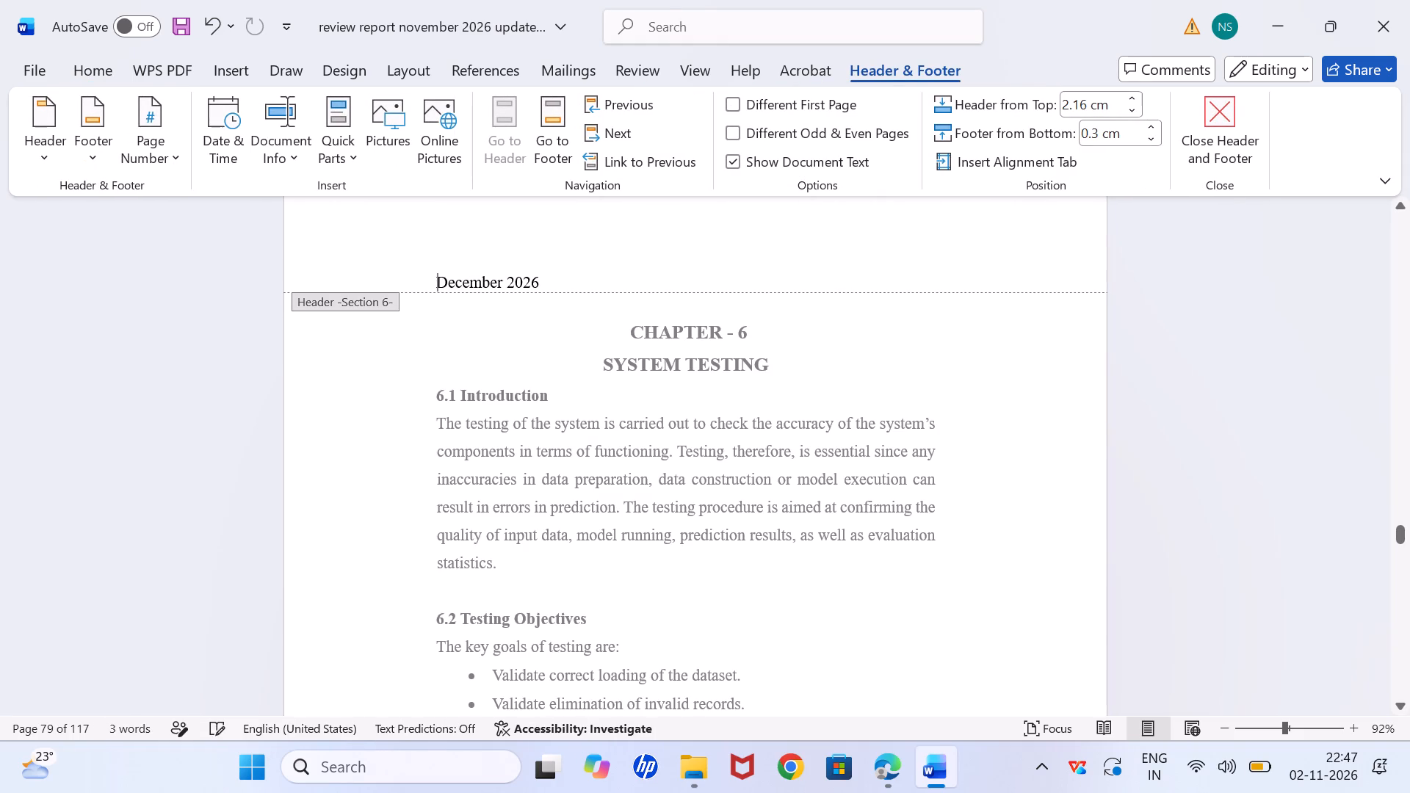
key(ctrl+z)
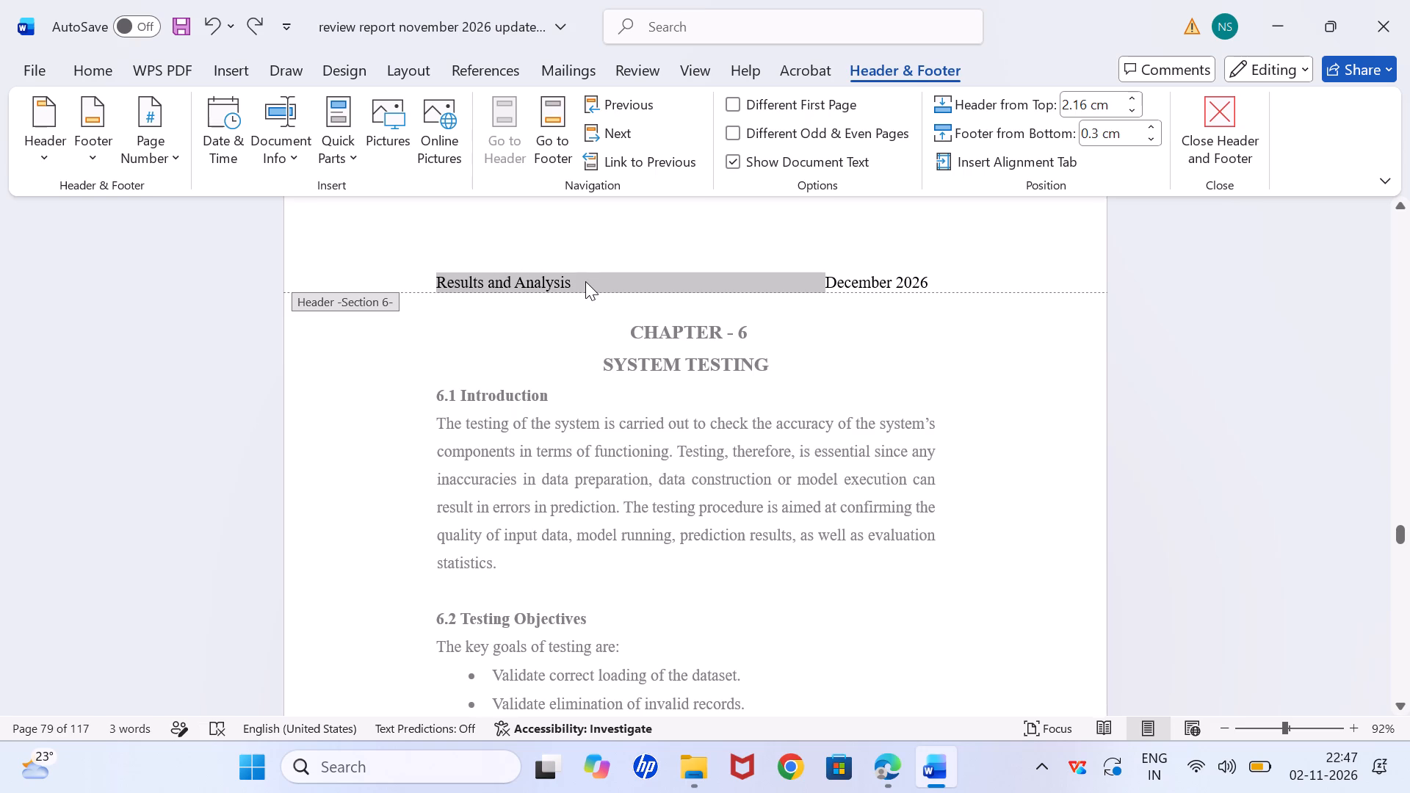
Replace "Results and Analysis" with "System Testing" in the Chapter 6 page header, keeping the December 2026 date.
click(585, 281)
click(571, 281)
key(BackSpace)
key(BackSpace)
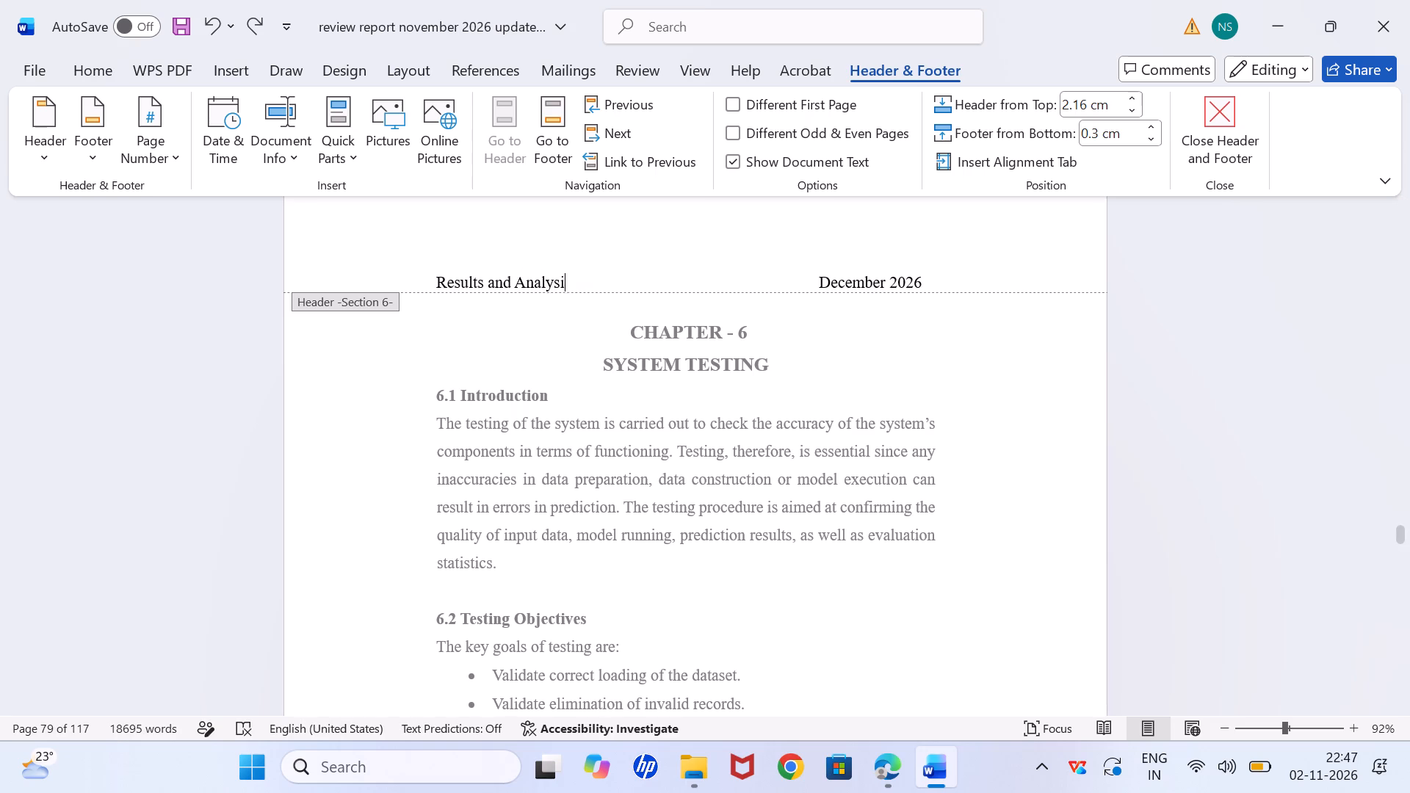
key(BackSpace)
key(BackSpace)
key(BackSpace)
key(BackSpace)
key(BackSpace)
key(BackSpace)
key(BackSpace)
key(BackSpace)
key(BackSpace)
key(BackSpace)
key(BackSpace)
key(BackSpace)
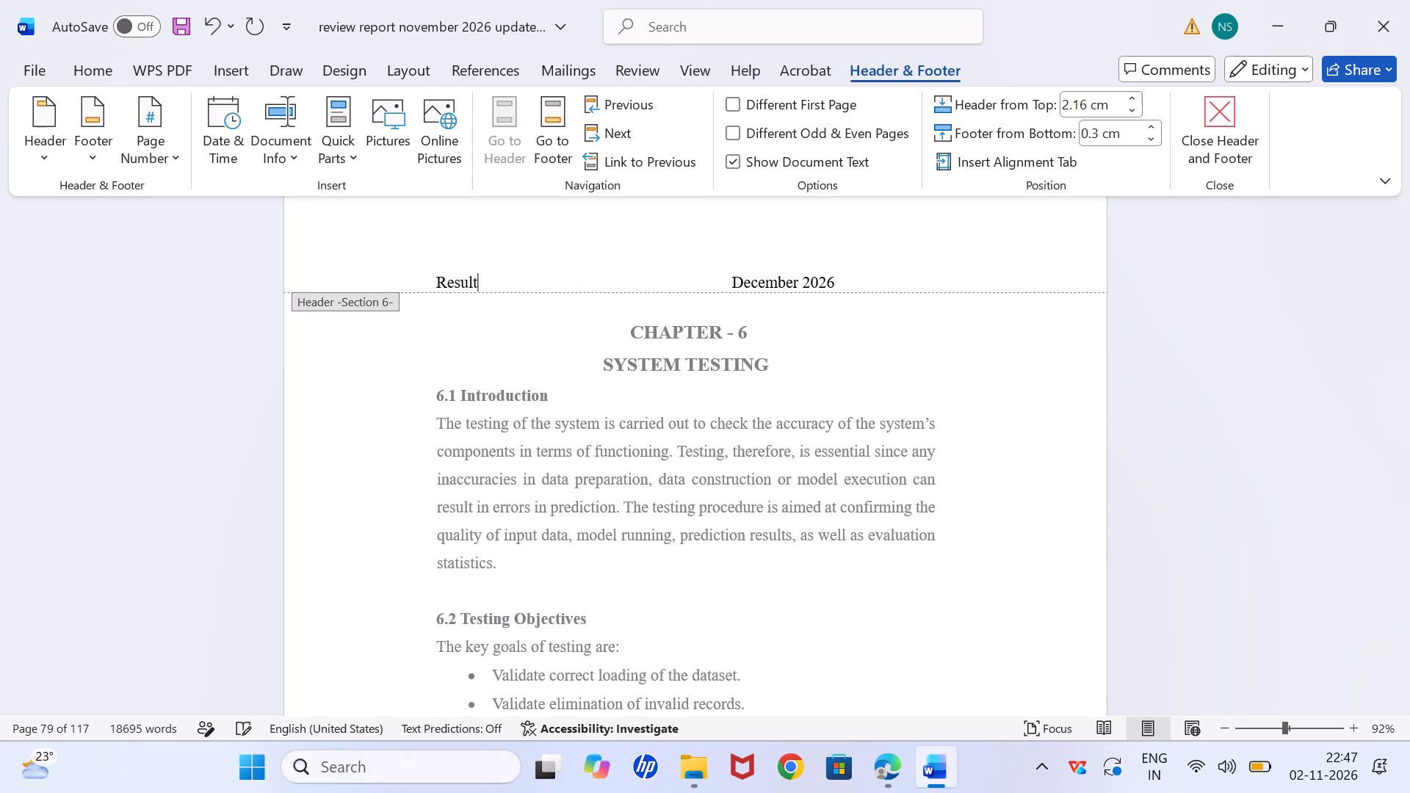
key(BackSpace)
key(BackSpace)
key(BackSpace)
key(BackSpace)
key(BackSpace)
key(BackSpace)
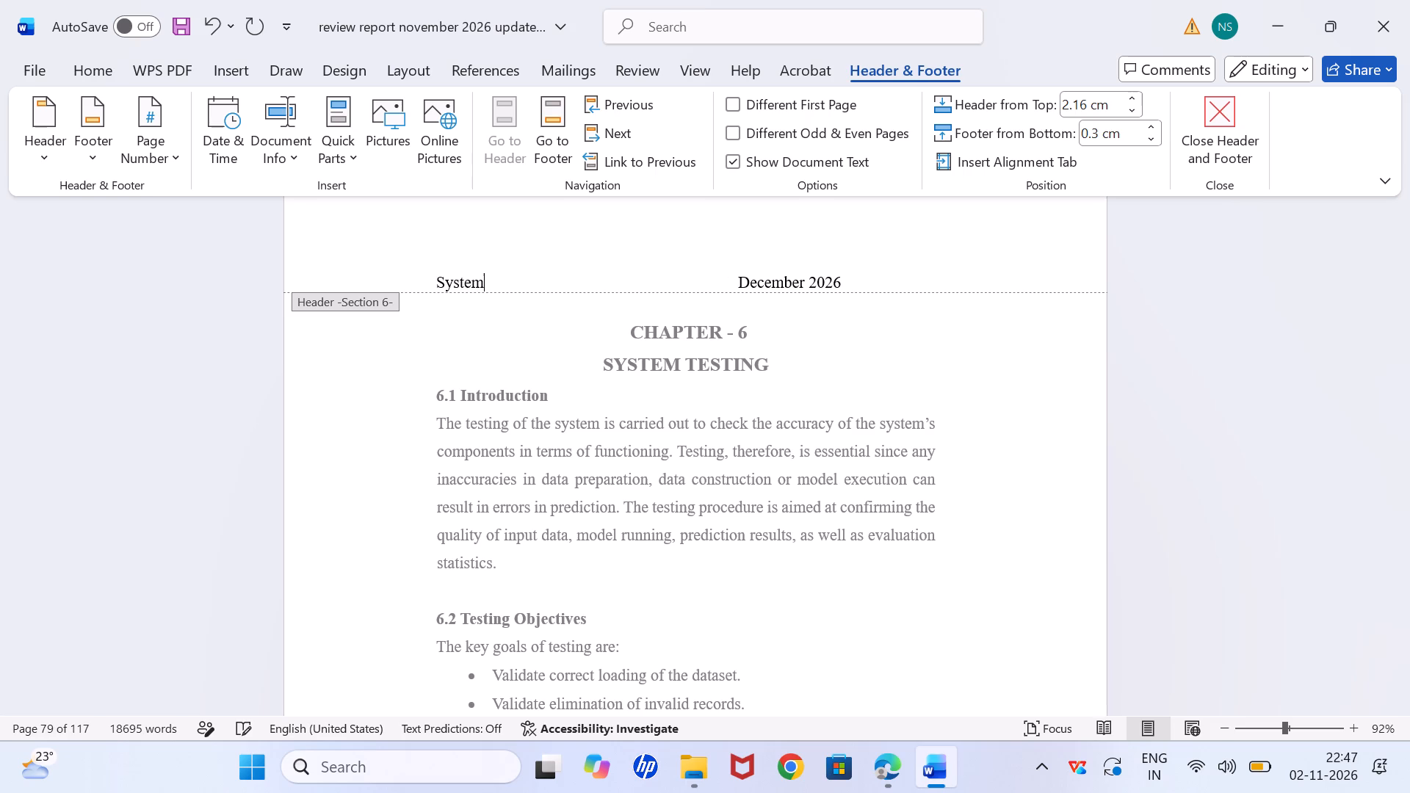
key(space)
text(esting)
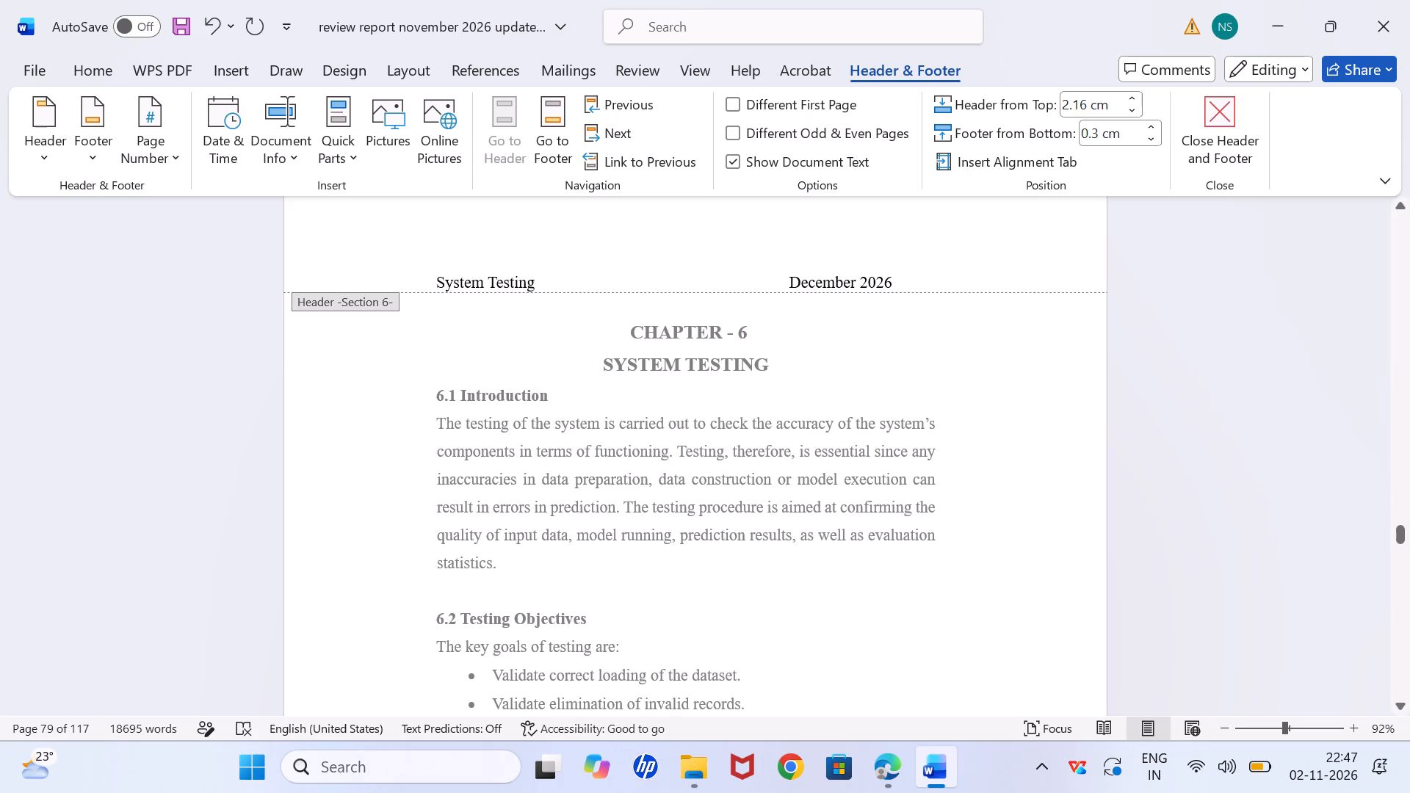
Save the report and close header editing on the Chapter 6 page.
key(ctrl+s)
click(1193, 160)
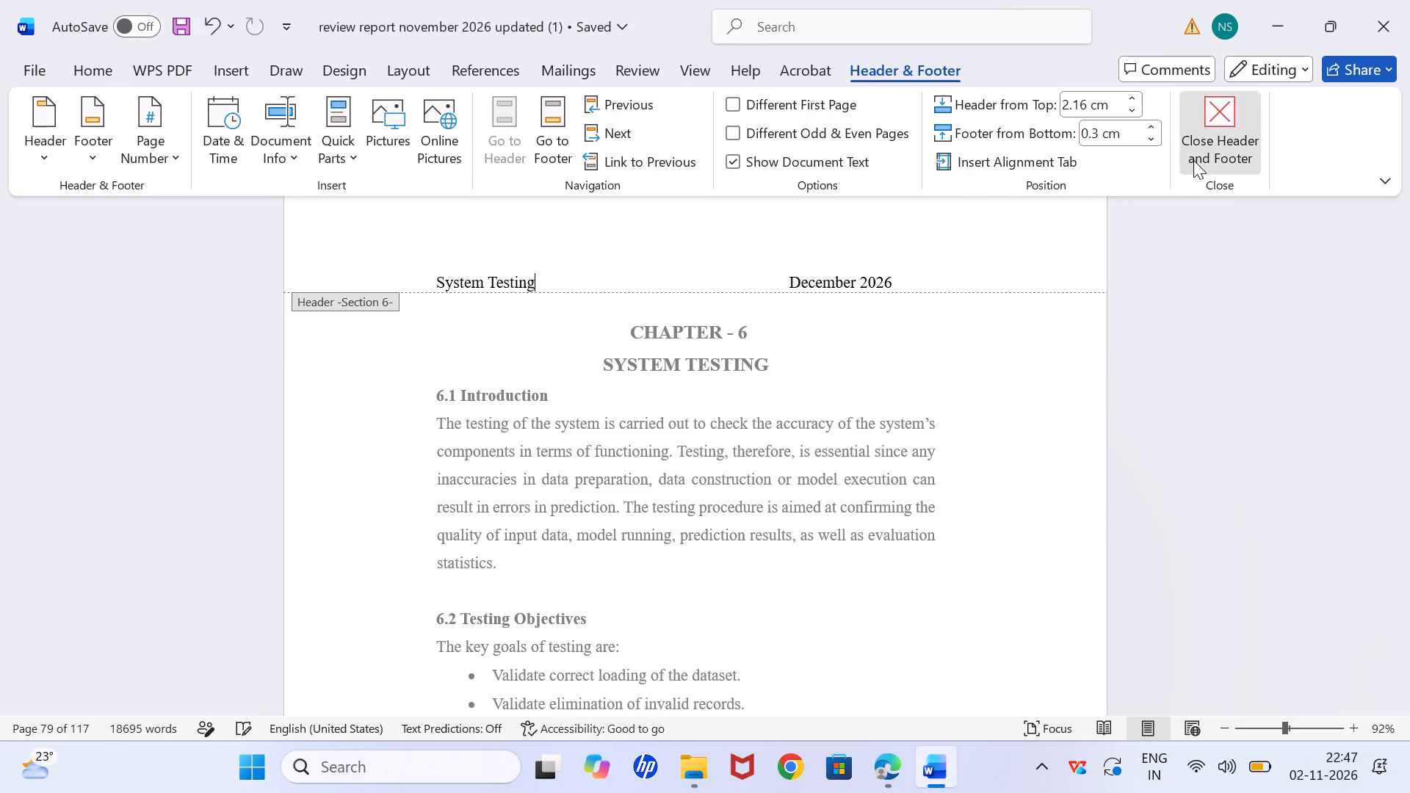
Check the page headers from Chapter 6 forward through Chapter 7 to section 7.4.1.
scroll(731, 460, down, 5)
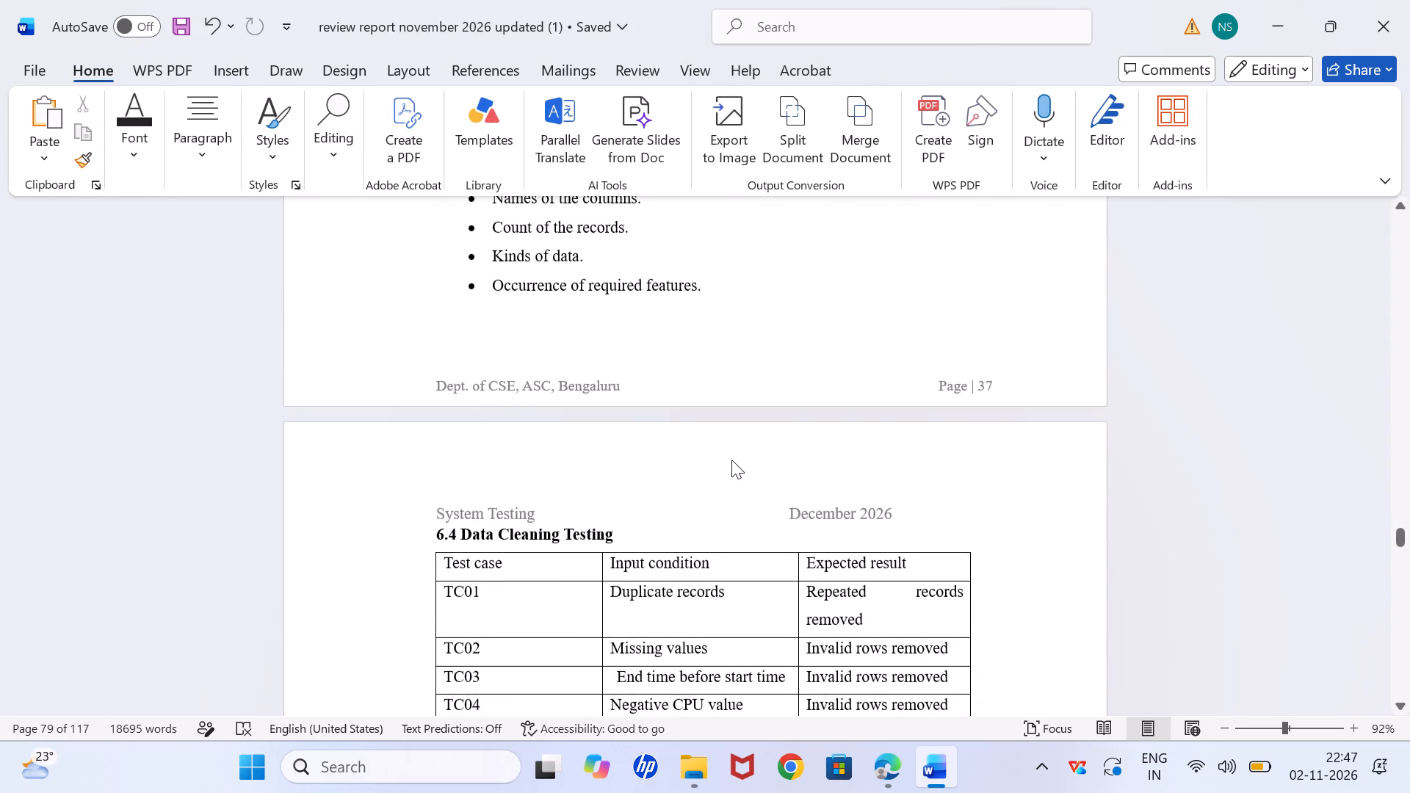
scroll(731, 460, down, 9)
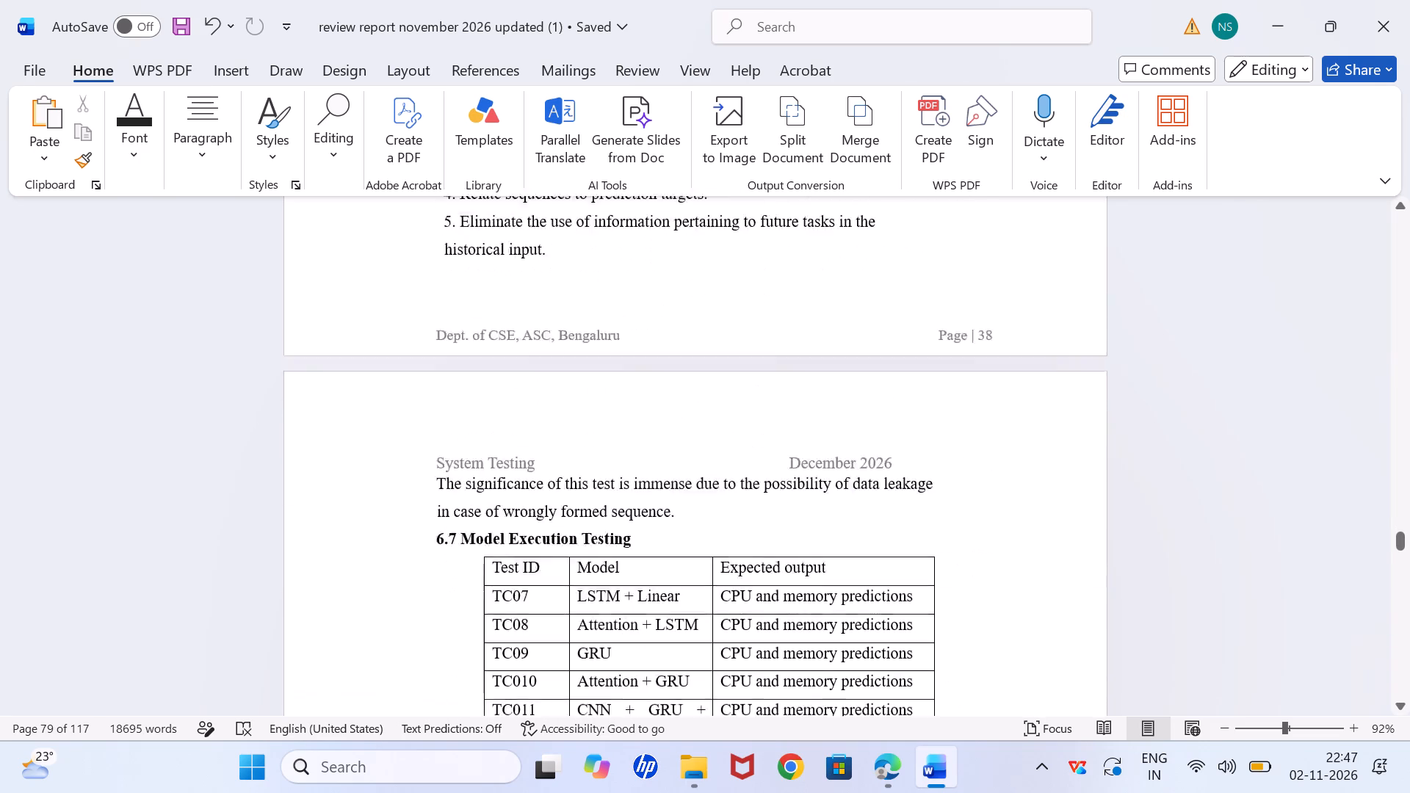
scroll(731, 460, down, 8)
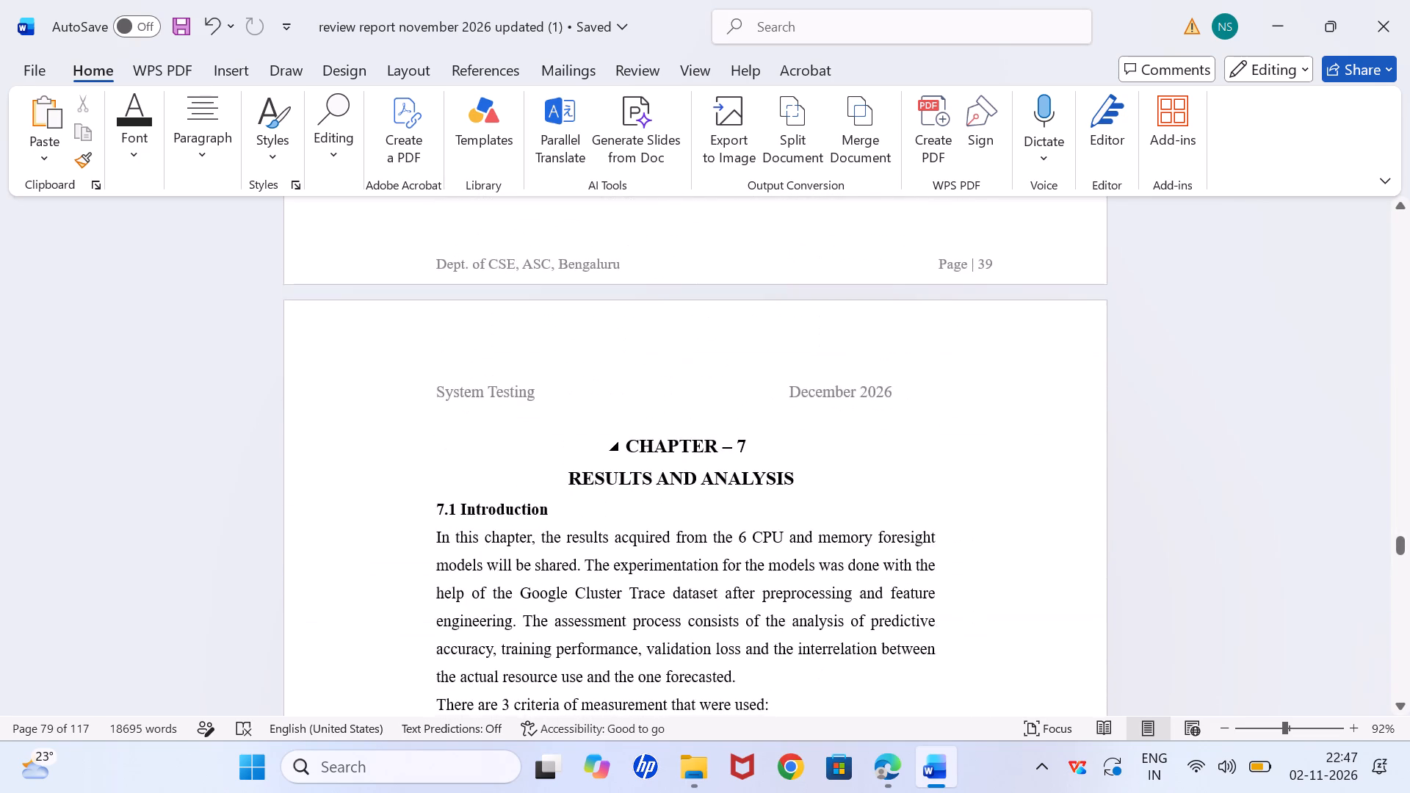
scroll(731, 460, down, 3)
scroll(731, 460, up, 3)
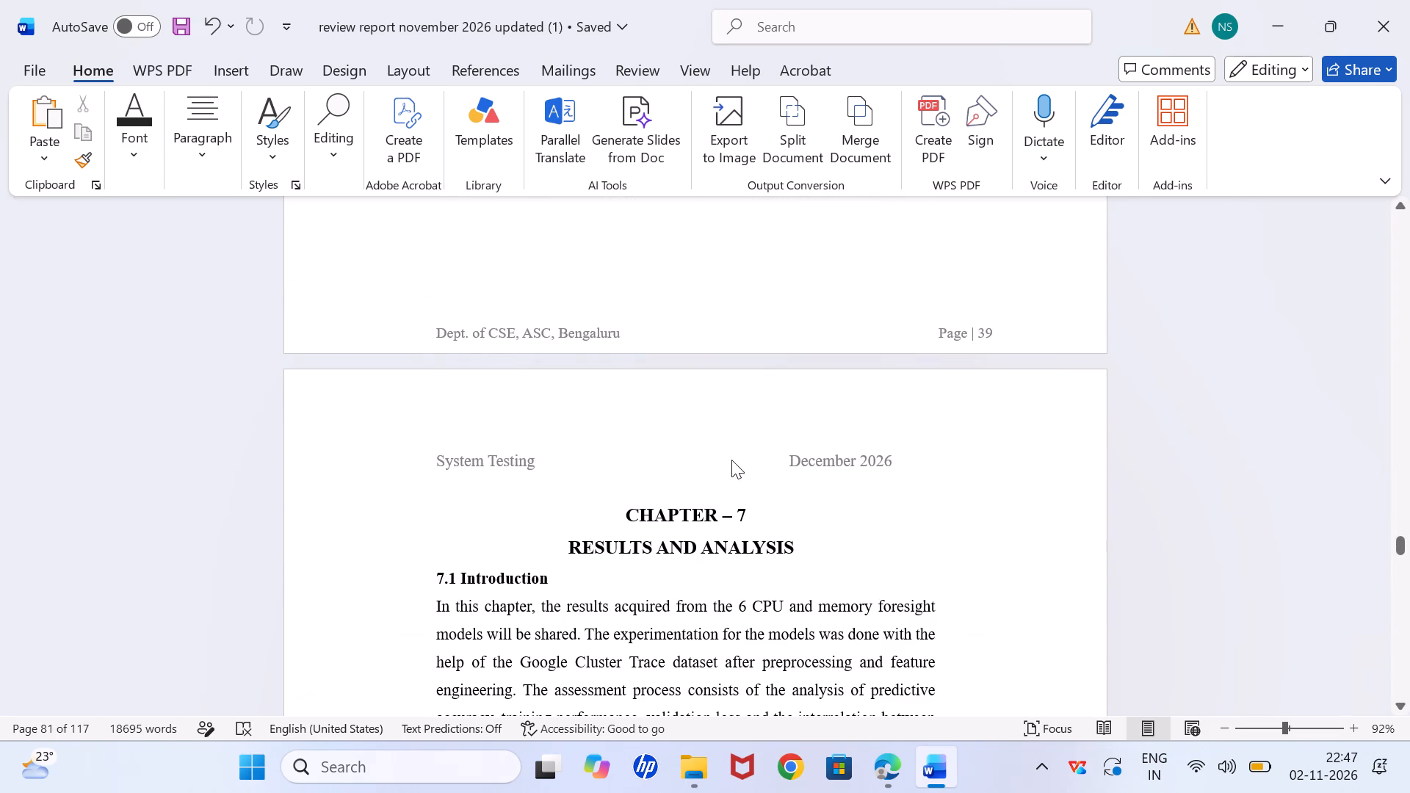
scroll(610, 509, down, 6)
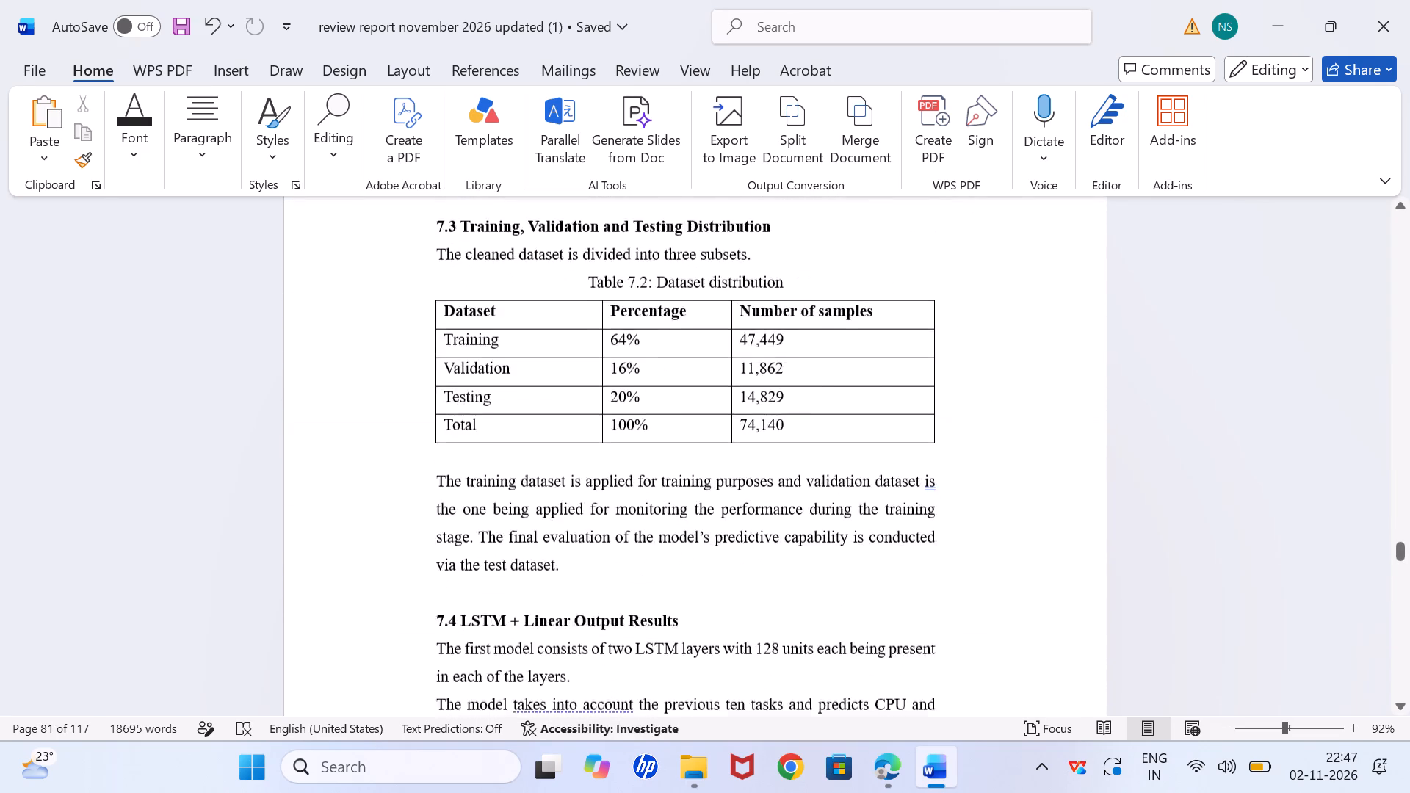
scroll(610, 509, down, 4)
Undo the replacement of the Chapter 6 page header text with "System Testing".
key(ctrl+z)
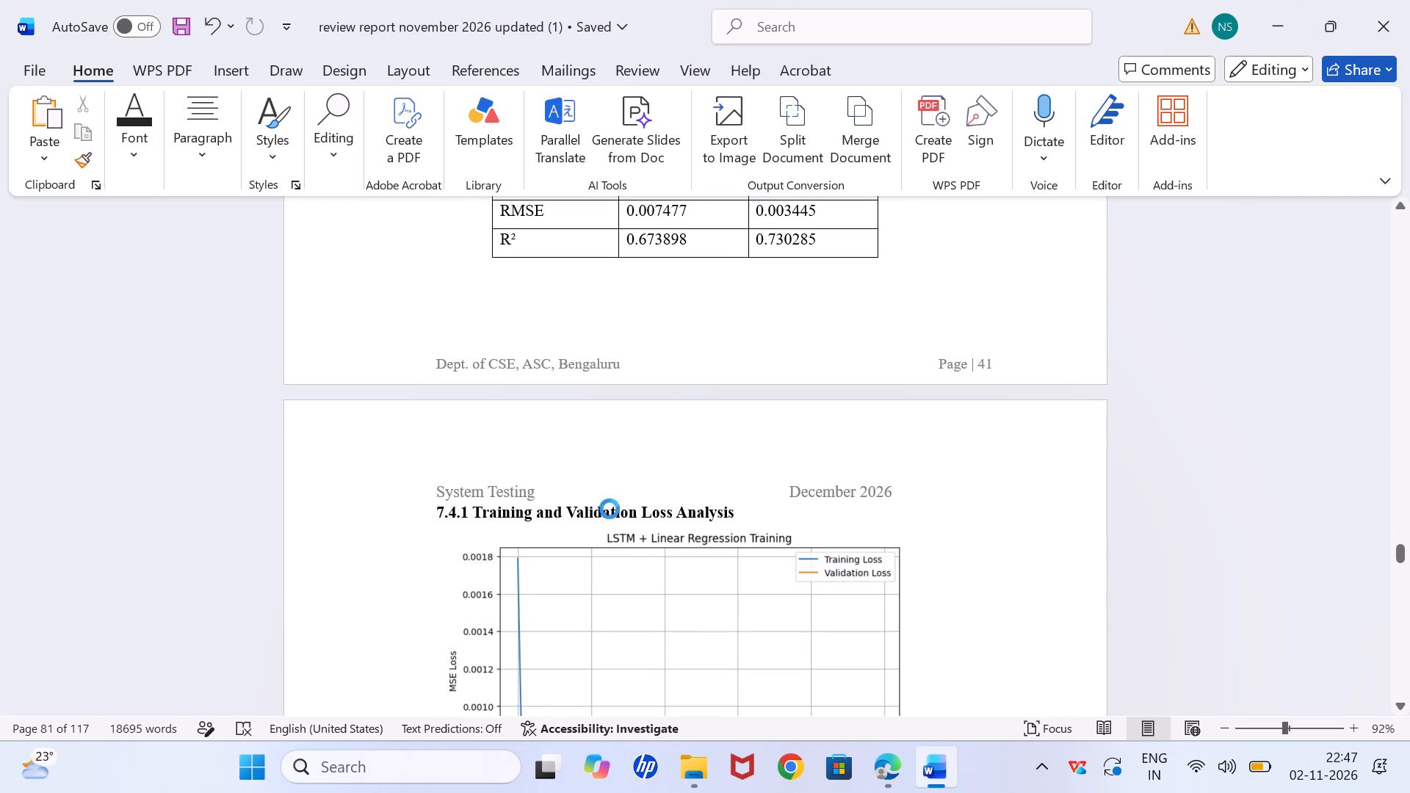
key(ctrl+z)
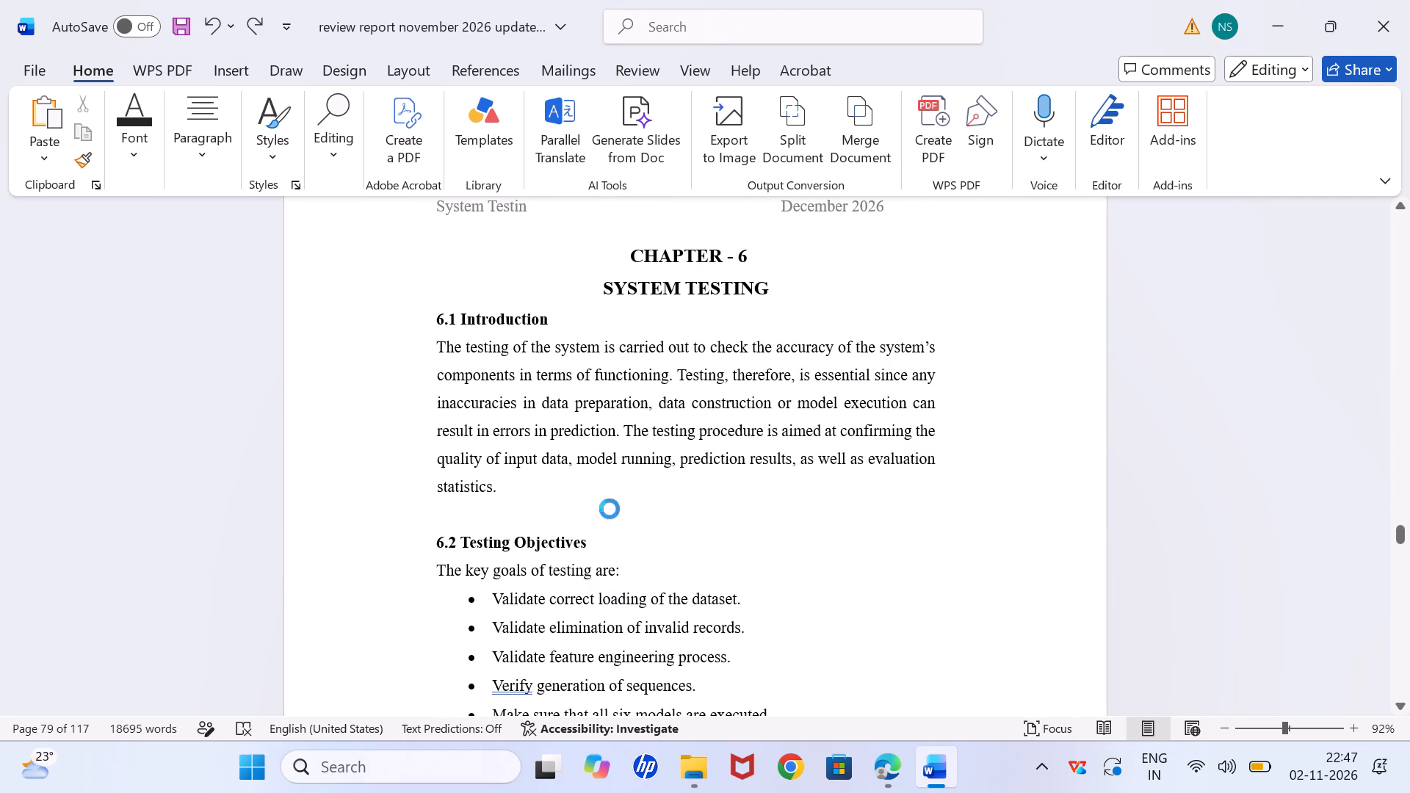
key(ctrl+z)
key(ctrl+z)
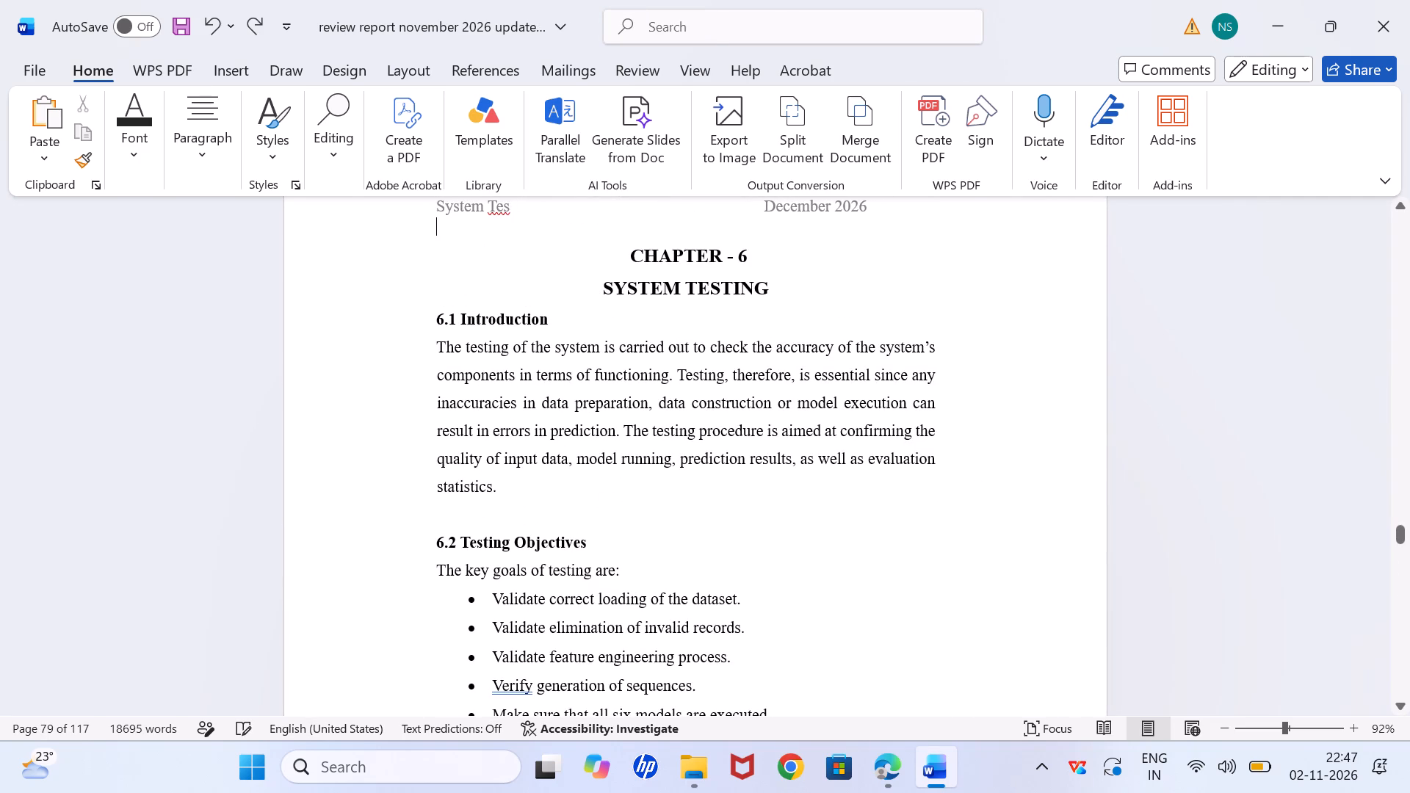
key(ctrl+z)
key(ctrl+z)
key(ctrl+z)
key(ctrl+z)
key(ctrl+z)
key(ctrl+z)
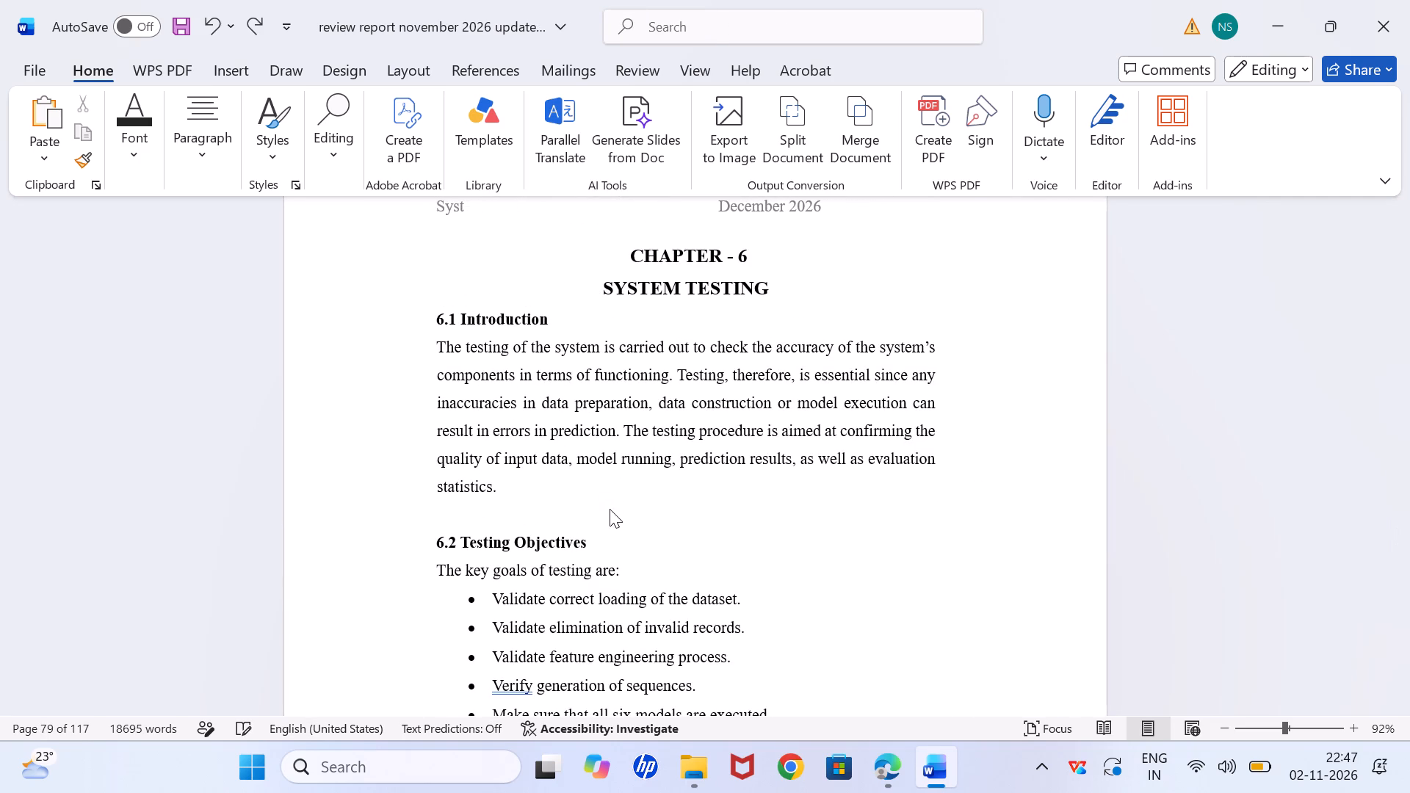
key(ctrl+z)
key(ctrl+z)
key(ctrl+z)
key(ctrl+z)
key(ctrl+z)
key(ctrl+z)
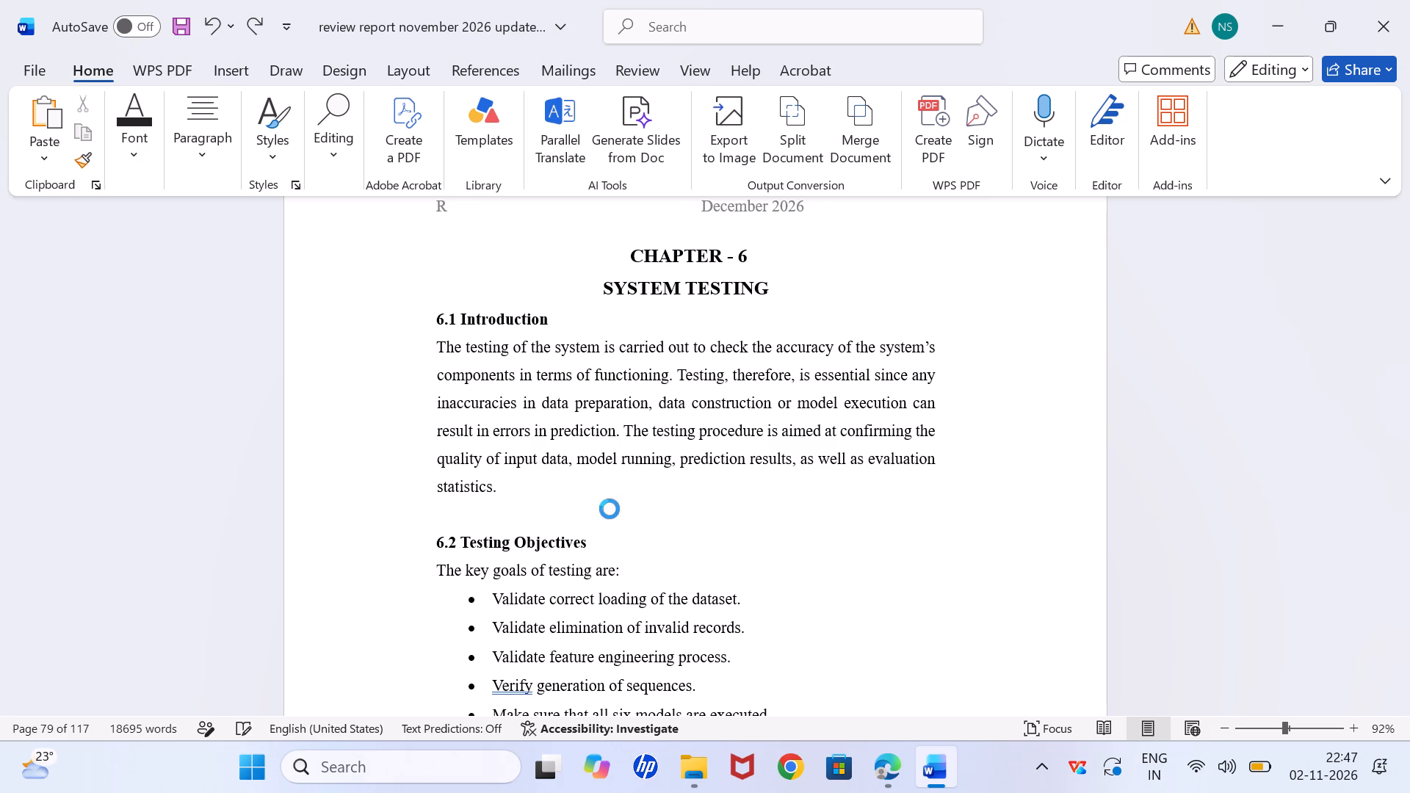
key(ctrl+z)
key(ctrl+z)
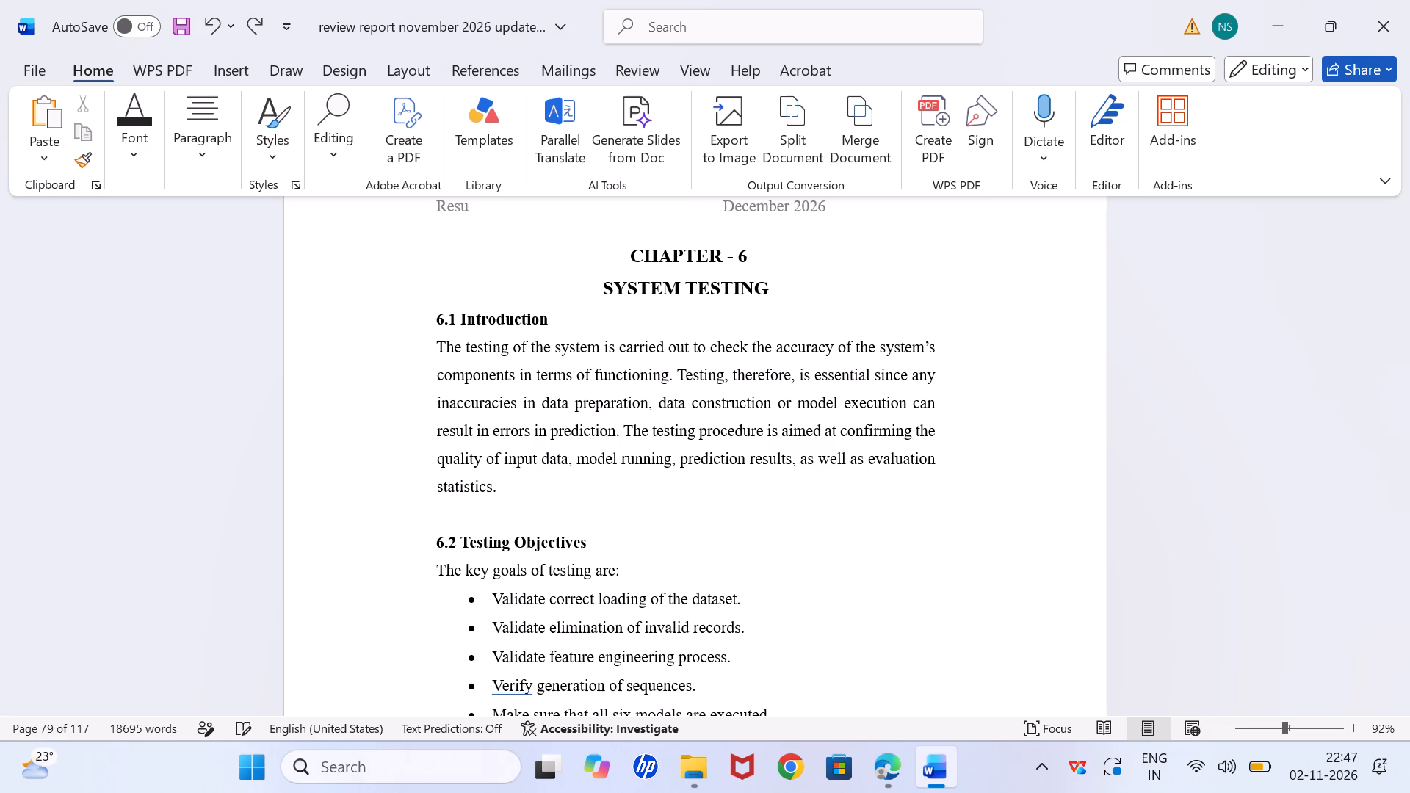
Examine the page headers from the Chapter 6 title page back to section 5.8, including the spelling of the System Implementation header.
scroll(736, 396, up, 7)
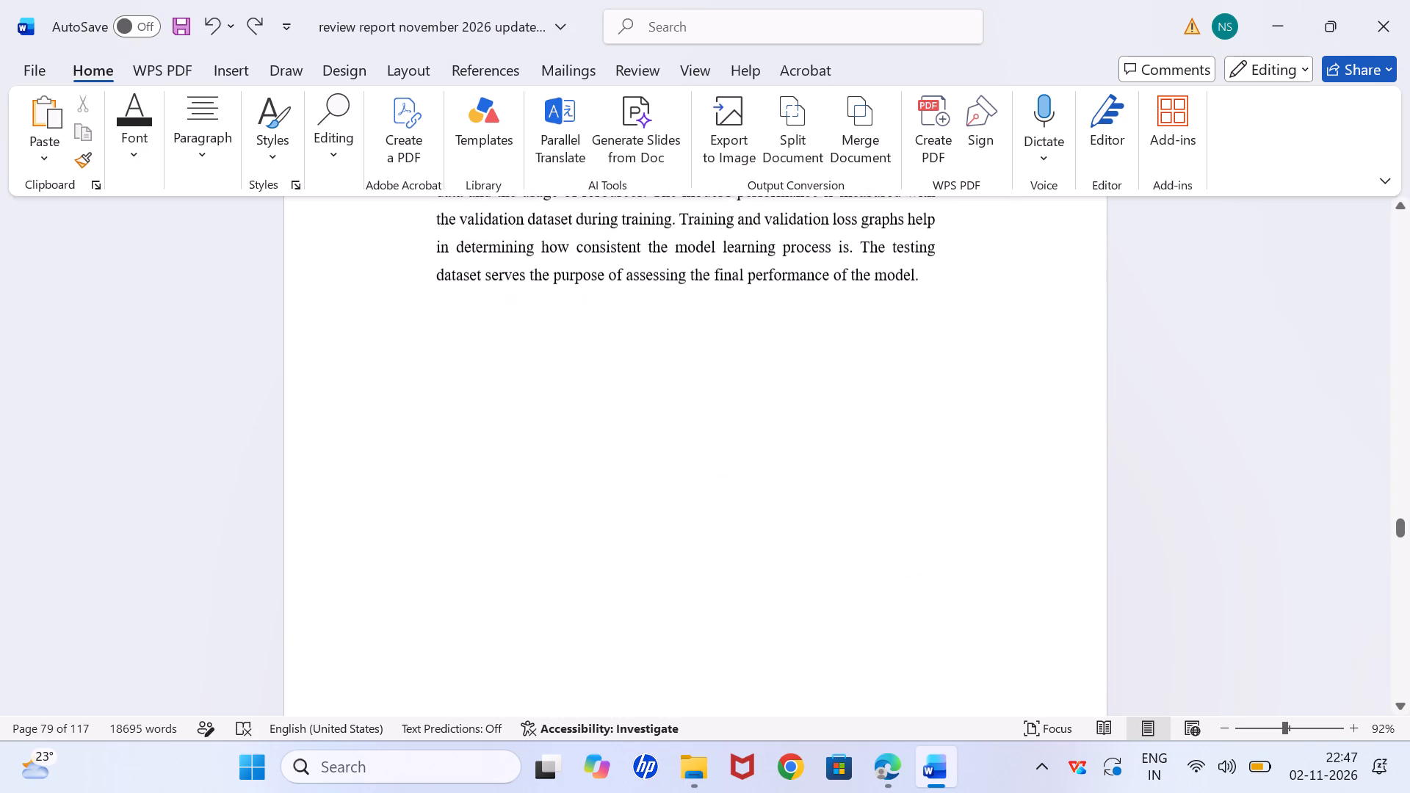
scroll(736, 396, down, 4)
scroll(736, 396, up, 2)
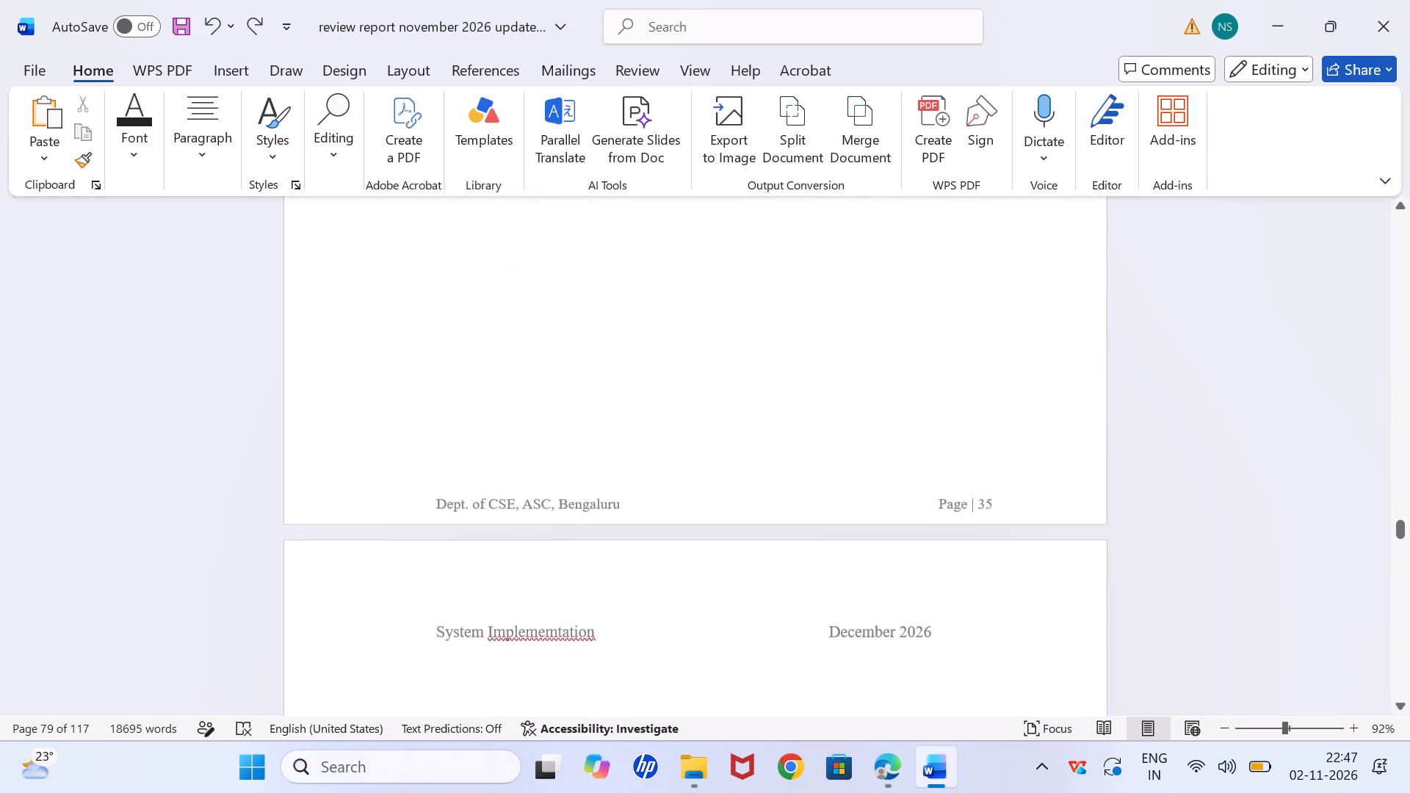
scroll(736, 396, up, 6)
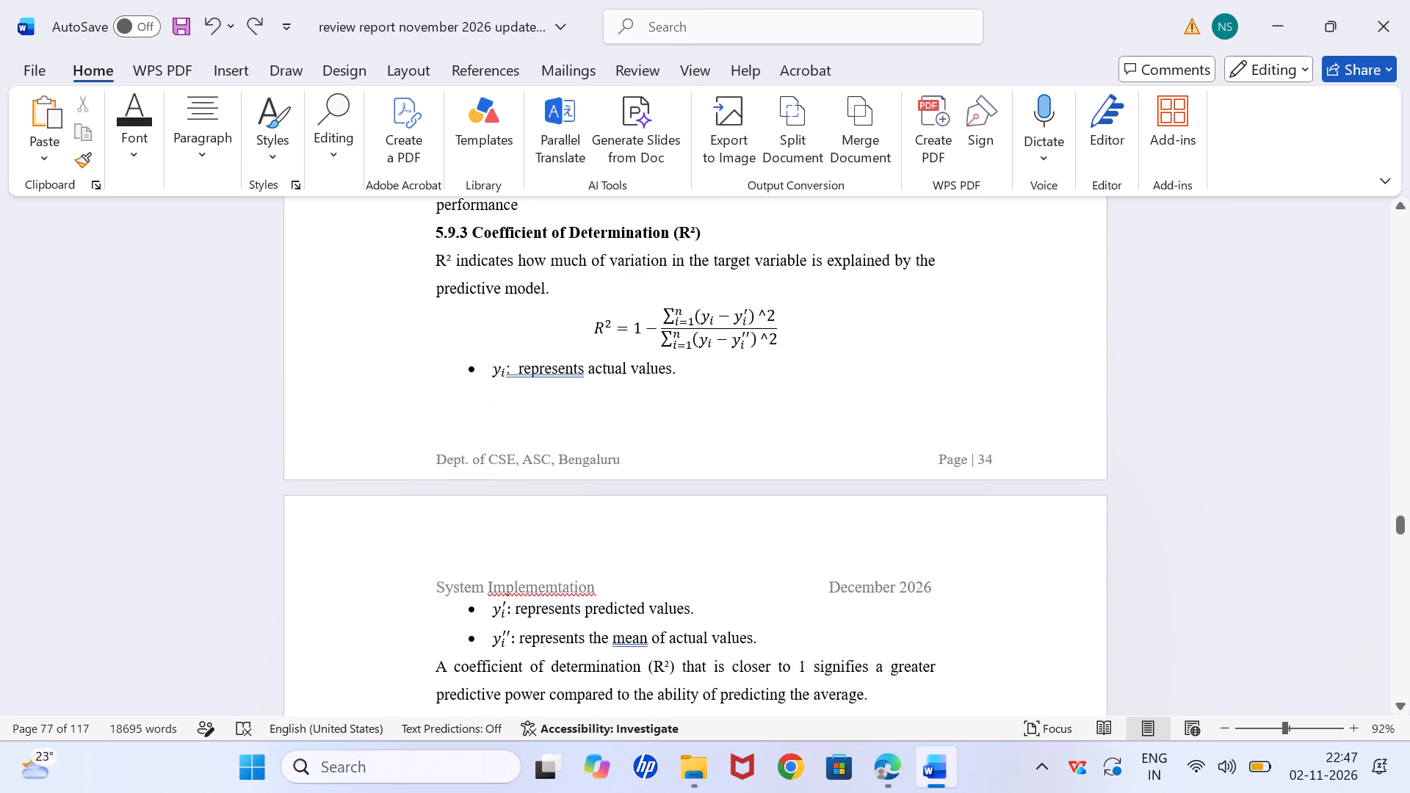
scroll(736, 396, up, 8)
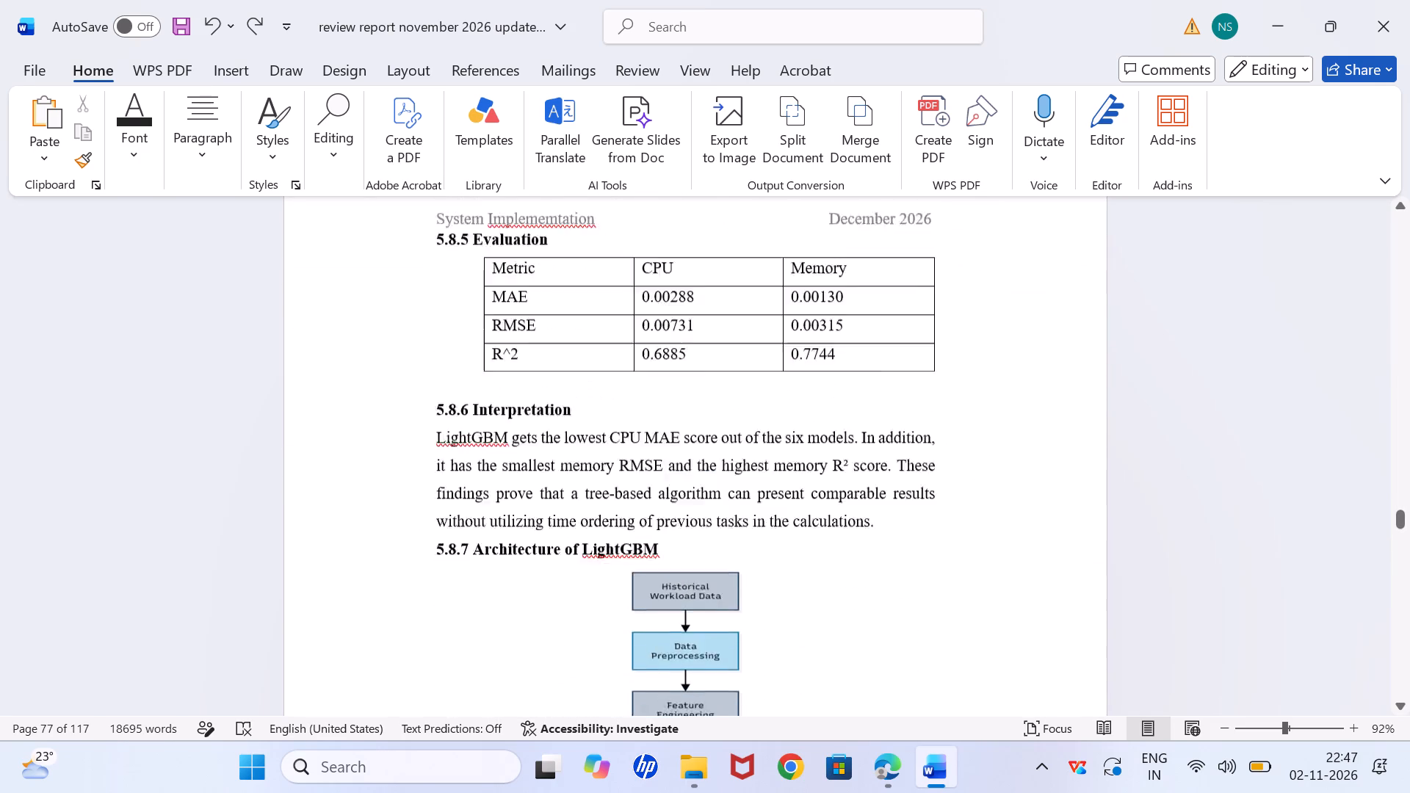
scroll(736, 396, up, 9)
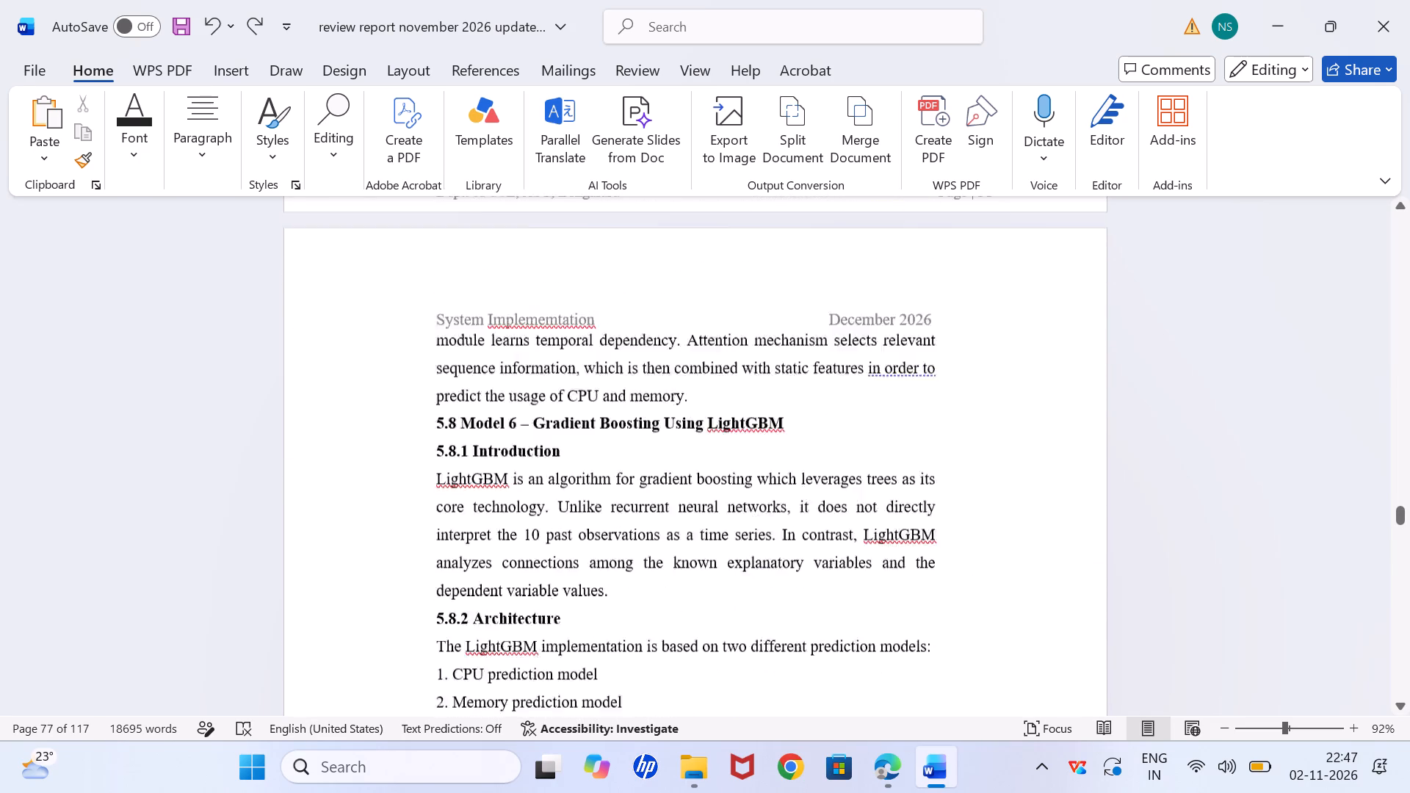
scroll(736, 396, up, 4)
scroll(736, 396, down, 2)
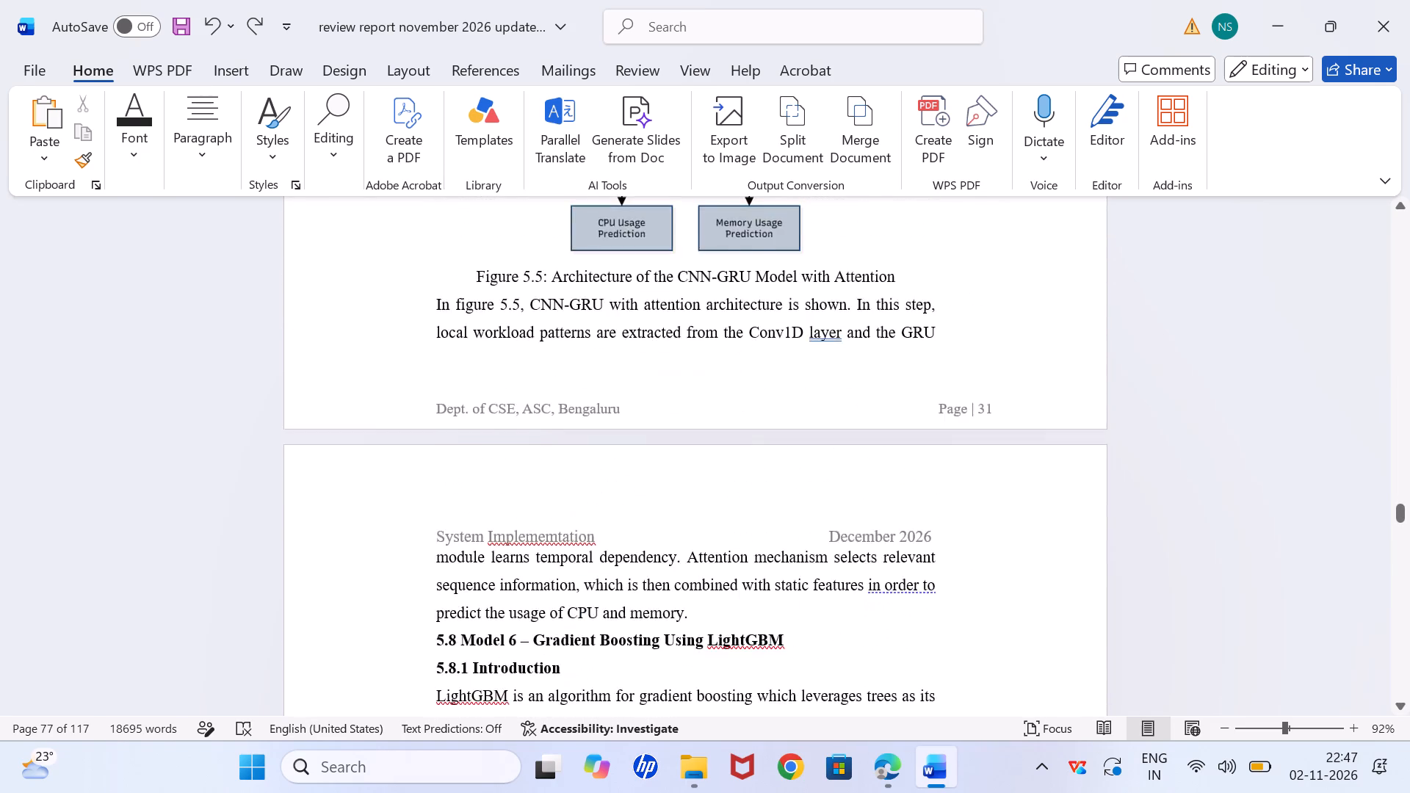
scroll(736, 396, down, 1)
scroll(736, 396, up, 5)
scroll(736, 396, down, 3)
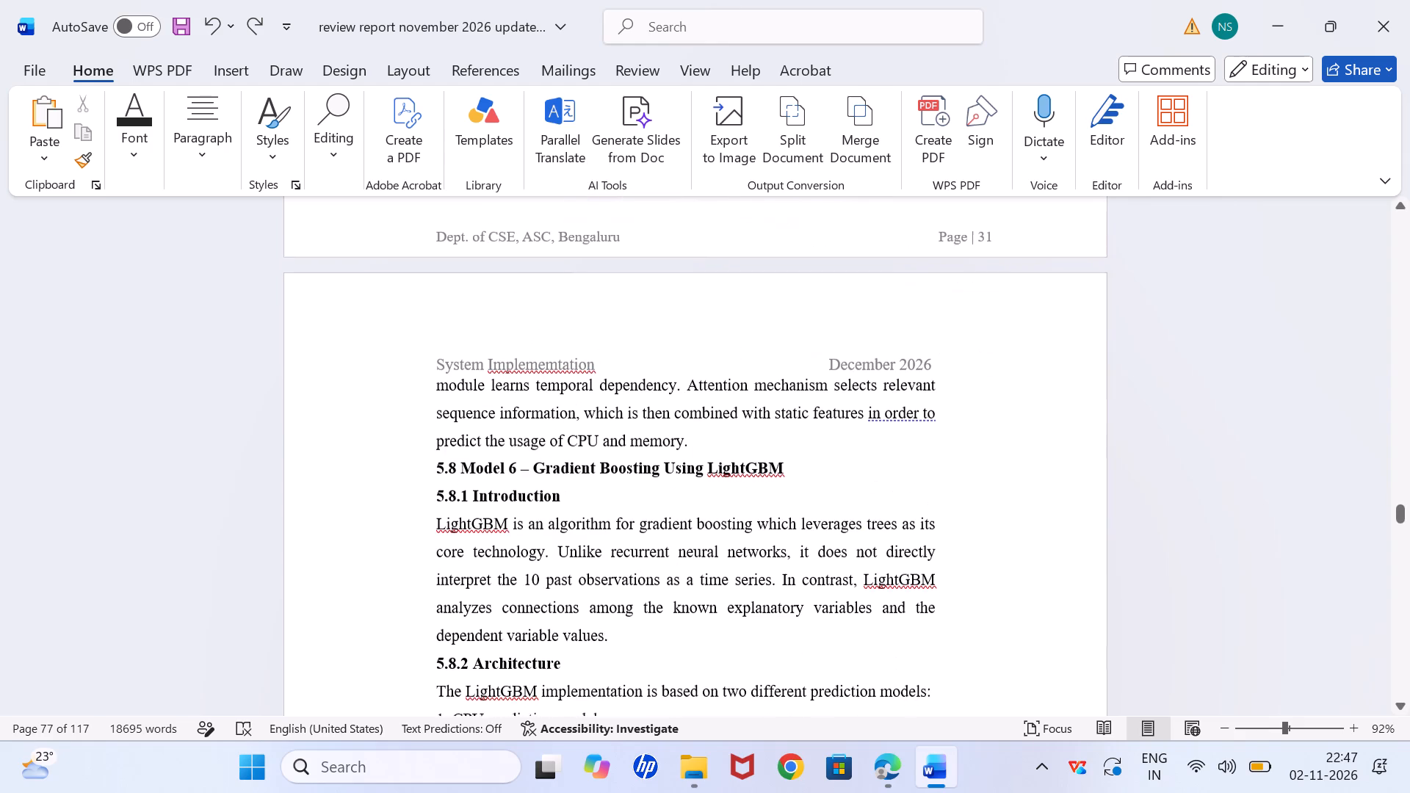
click(556, 359)
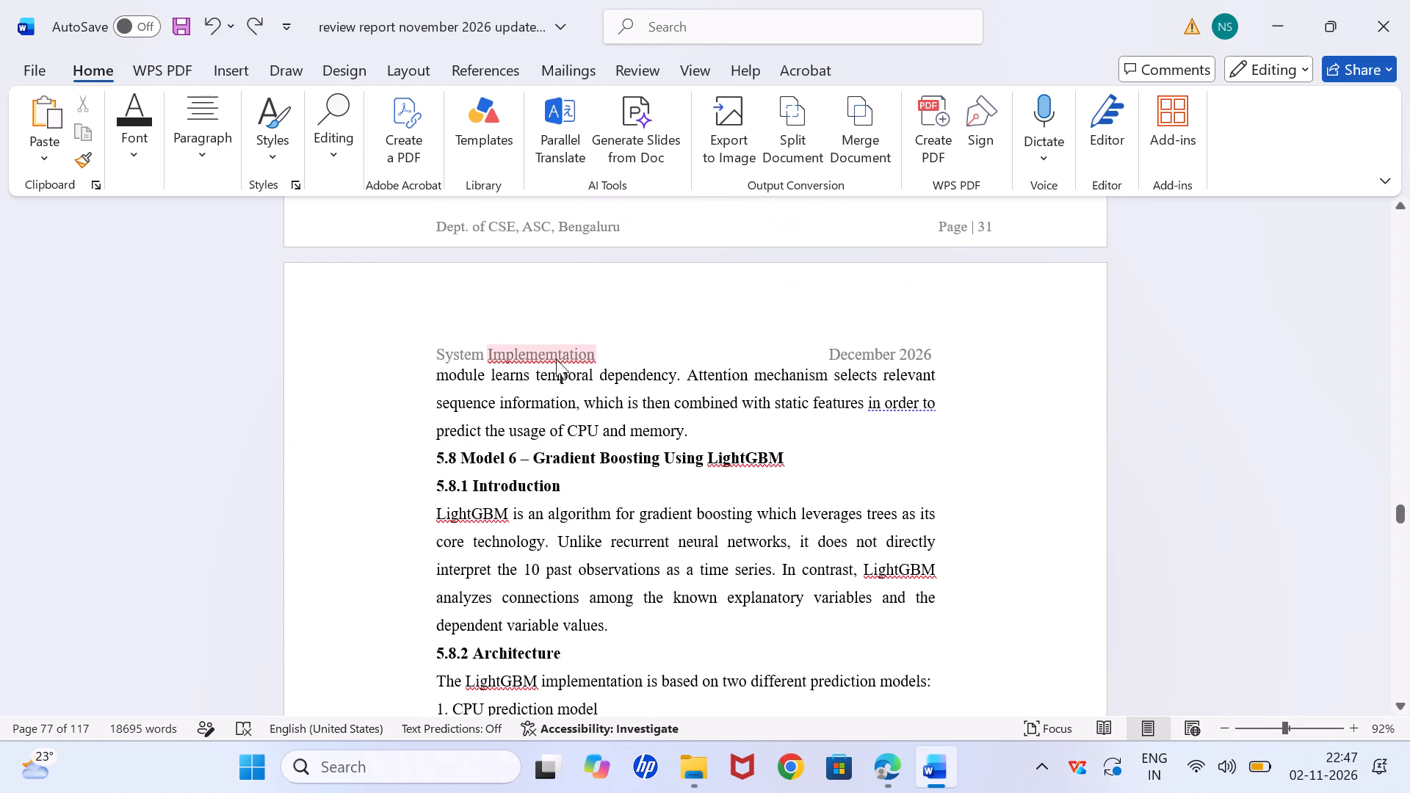
click(683, 357)
Check the page headers and layout from section 5.7.7 back to the Chapter 5 title page.
scroll(683, 357, up, 8)
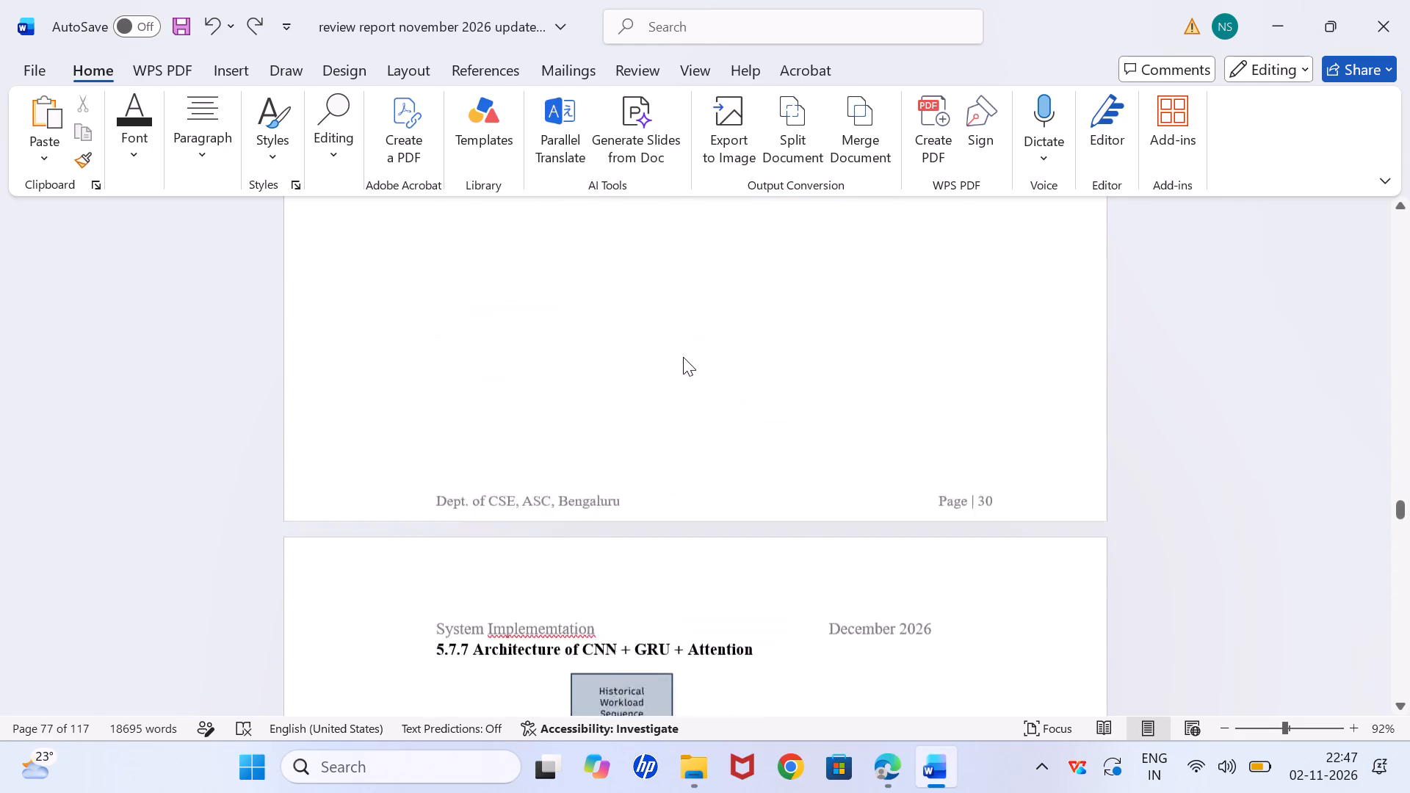
scroll(683, 357, up, 5)
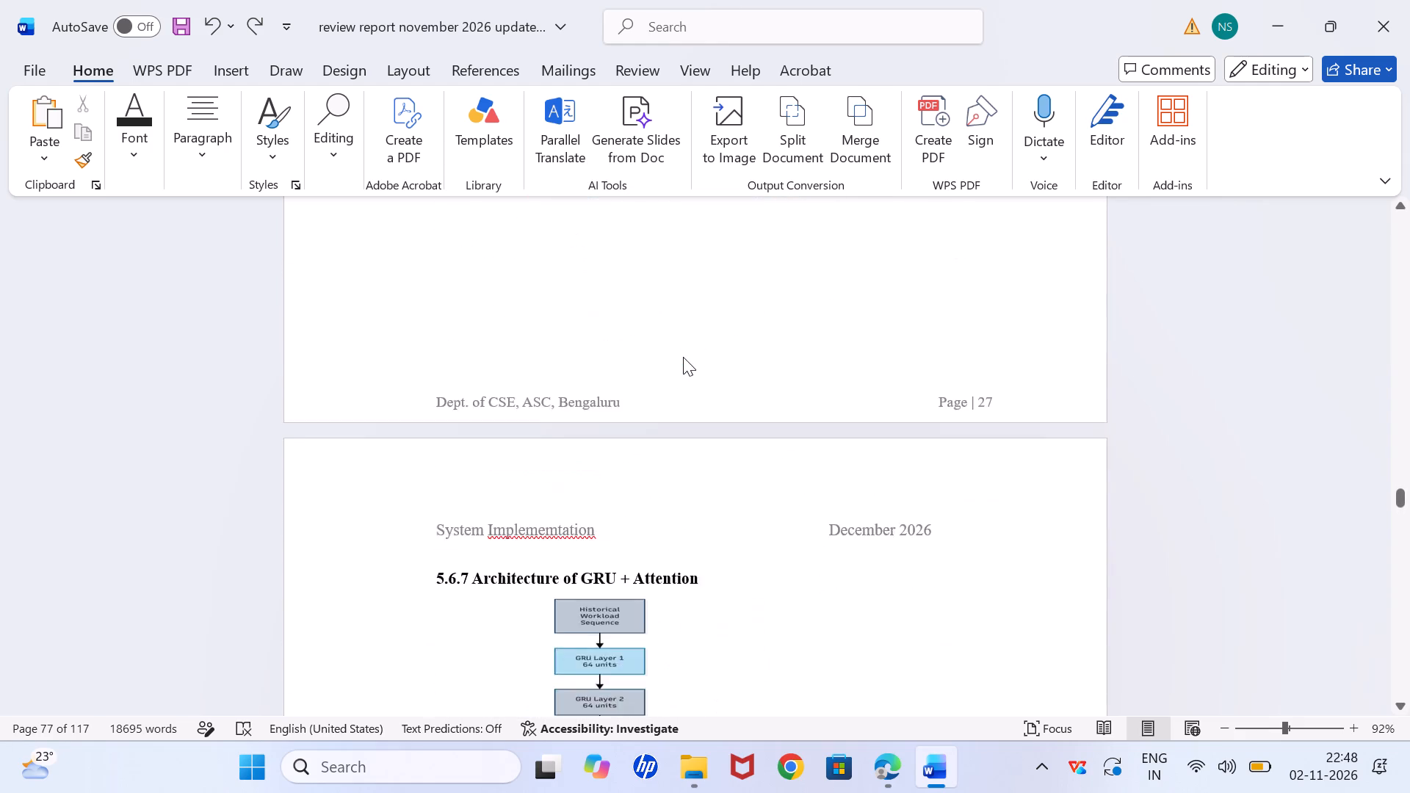
scroll(683, 357, up, 10)
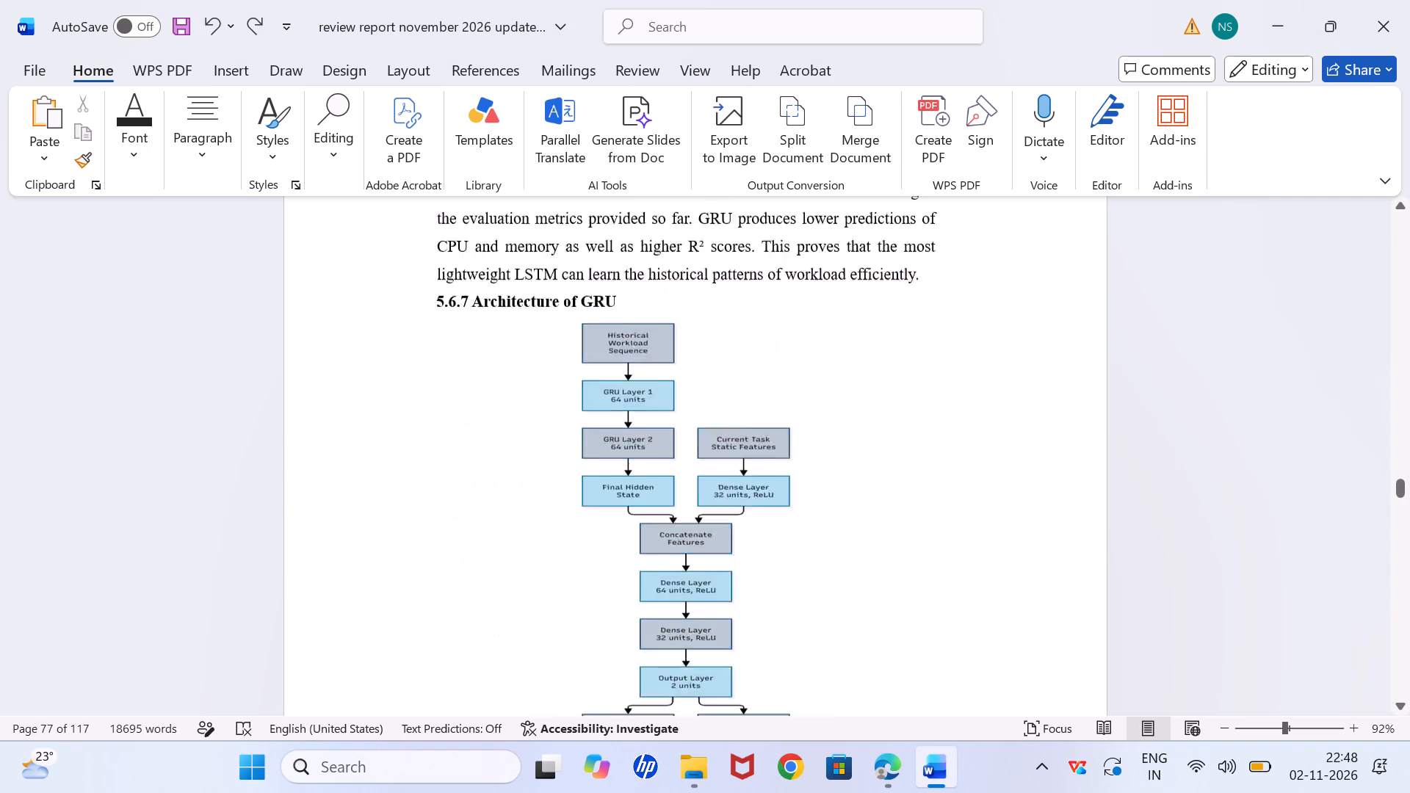
scroll(683, 357, up, 9)
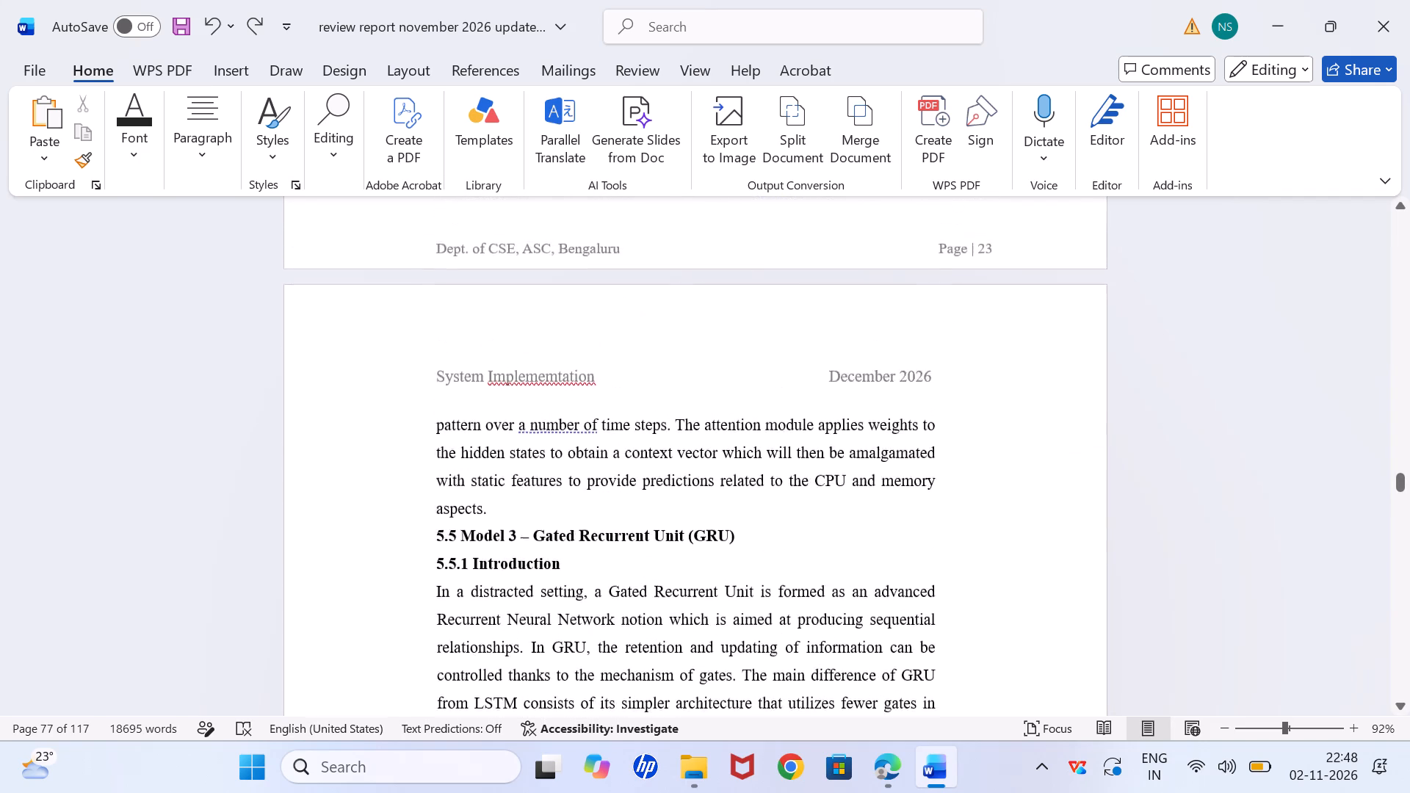
scroll(683, 357, up, 9)
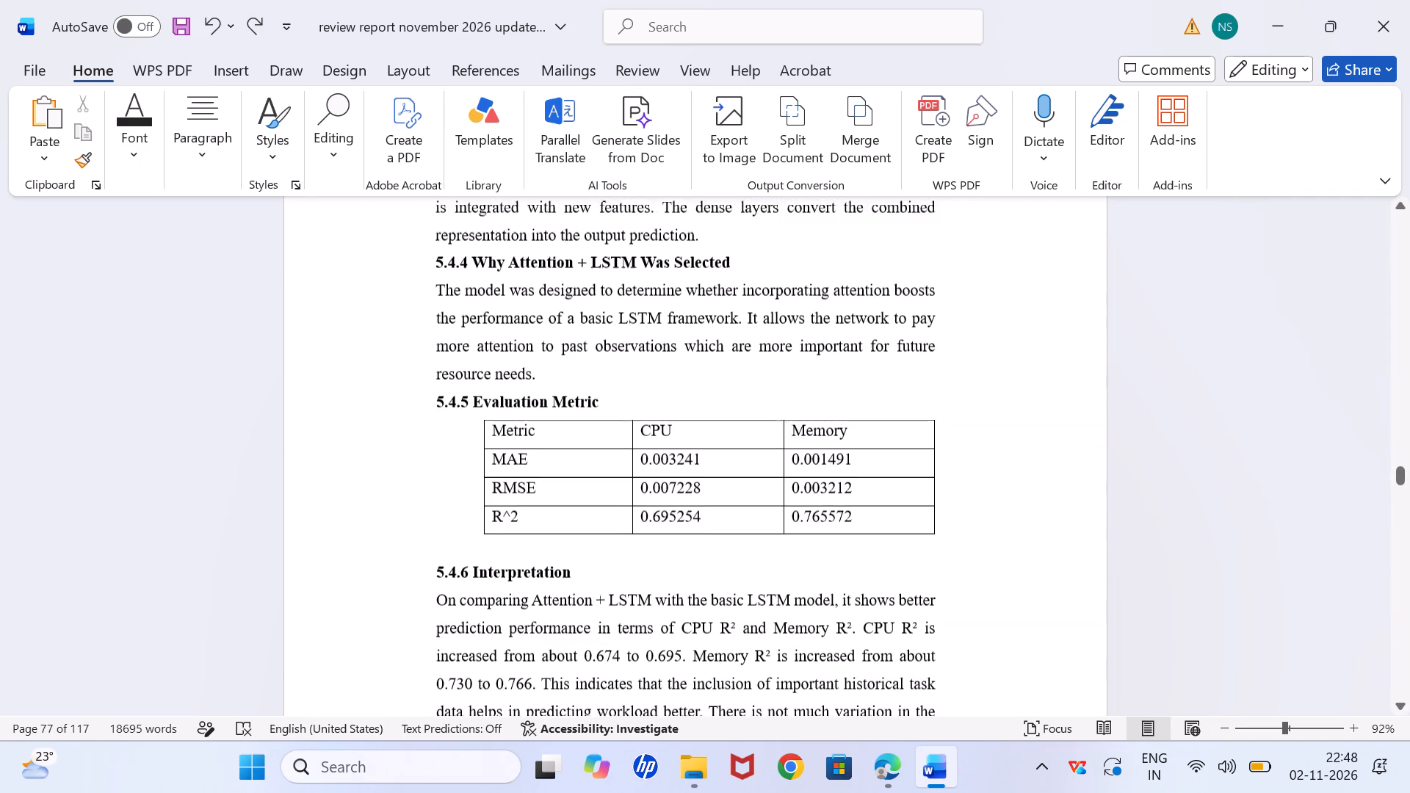
scroll(683, 357, up, 11)
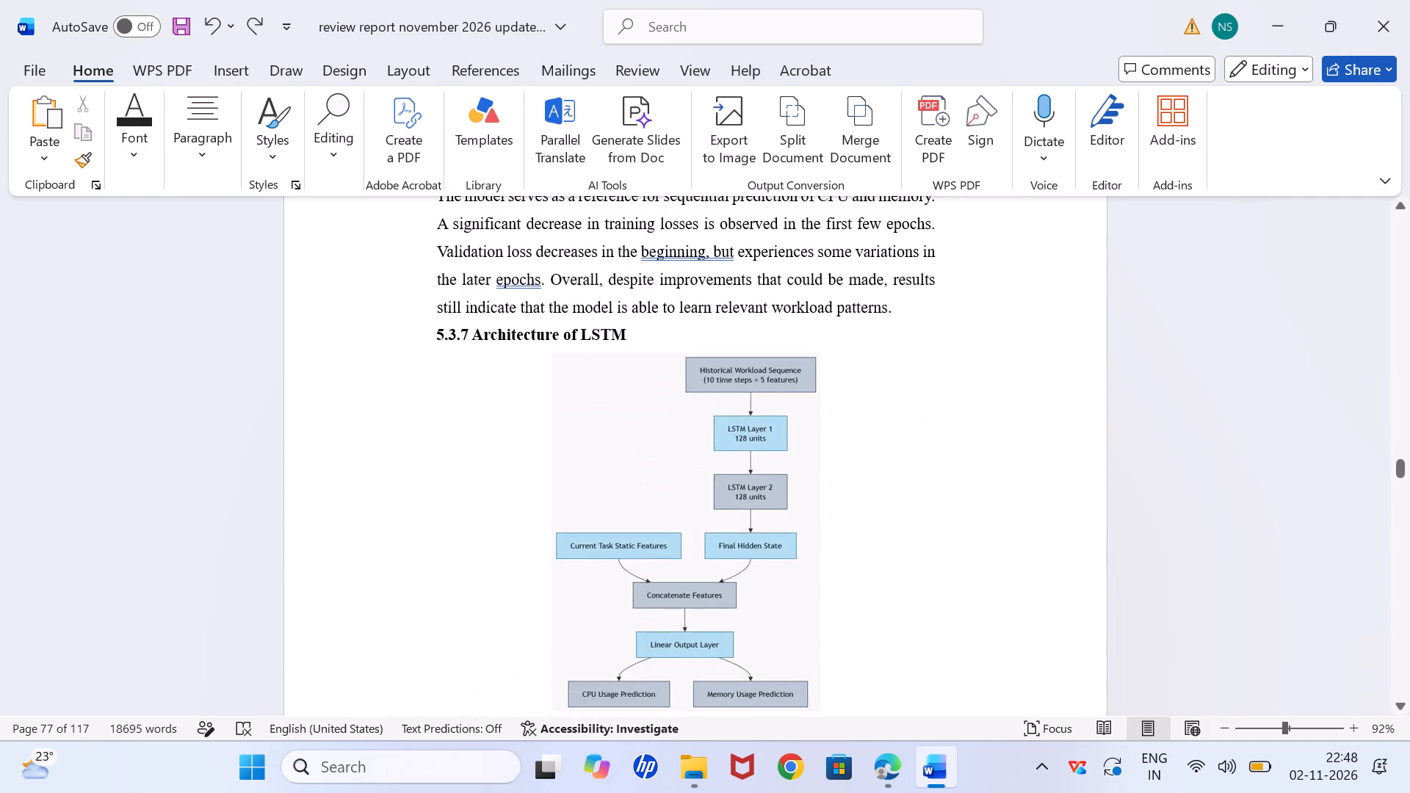
scroll(683, 357, up, 12)
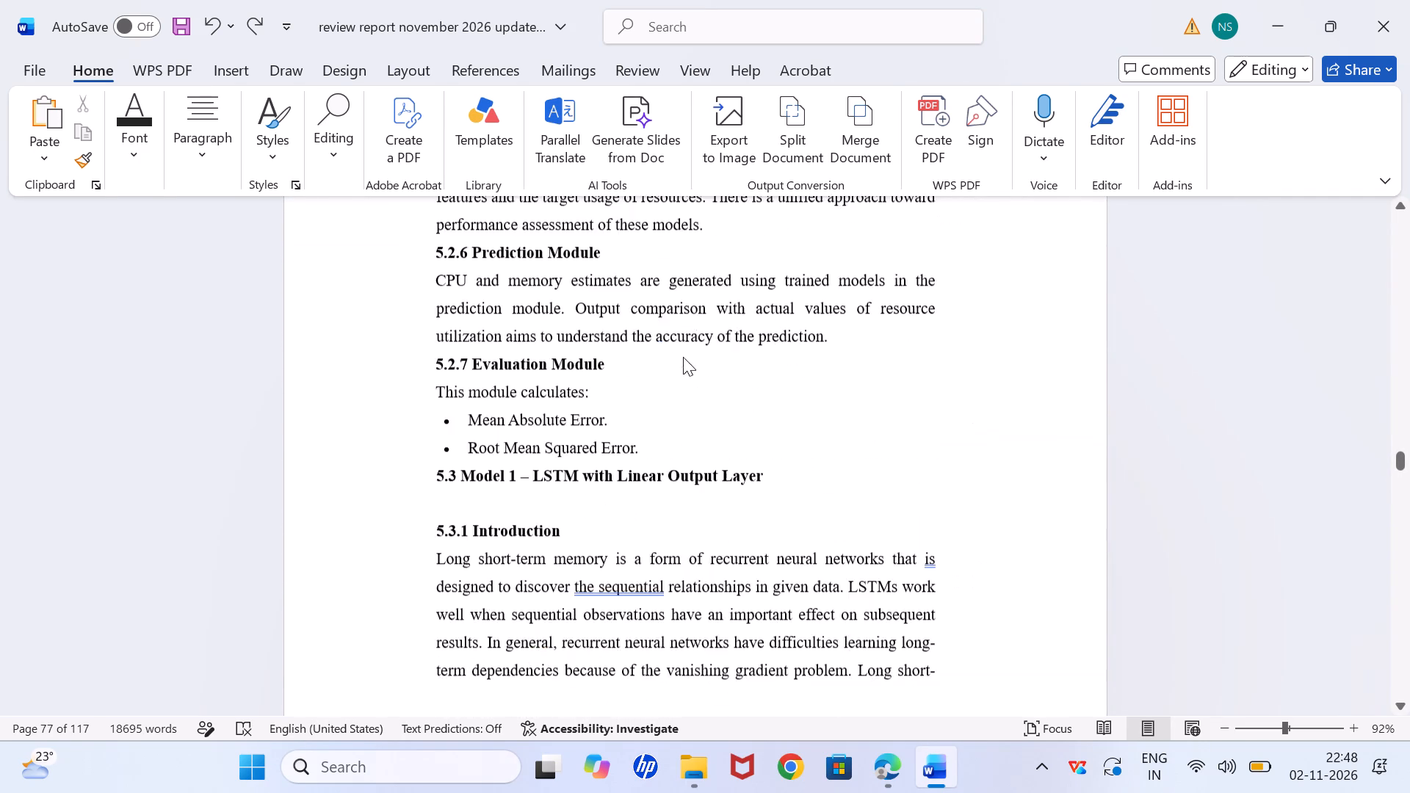
scroll(683, 357, up, 10)
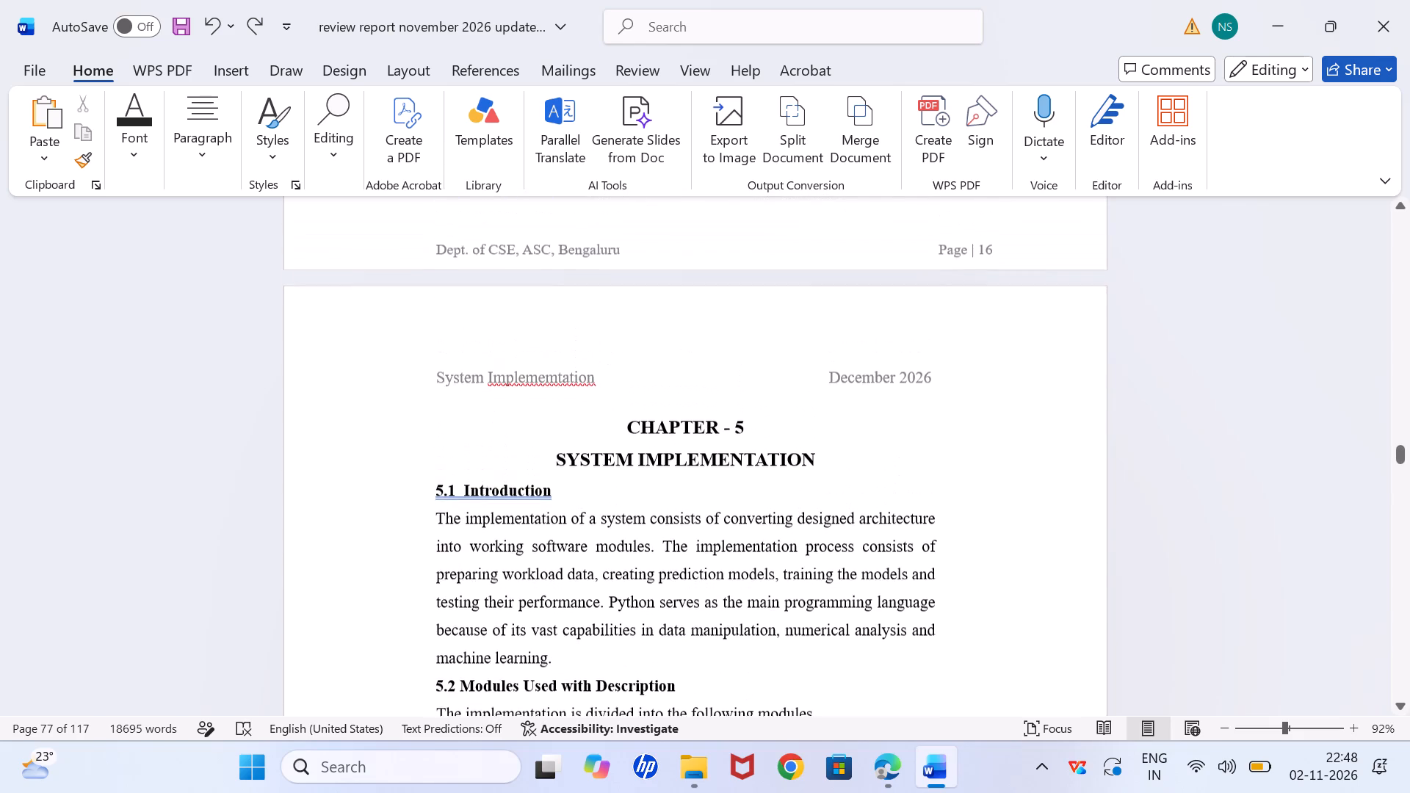
Correct the misspelled Chapter 5 page header to read "System Implementation" and save the report.
scroll(683, 357, up, 1)
double_click(560, 385)
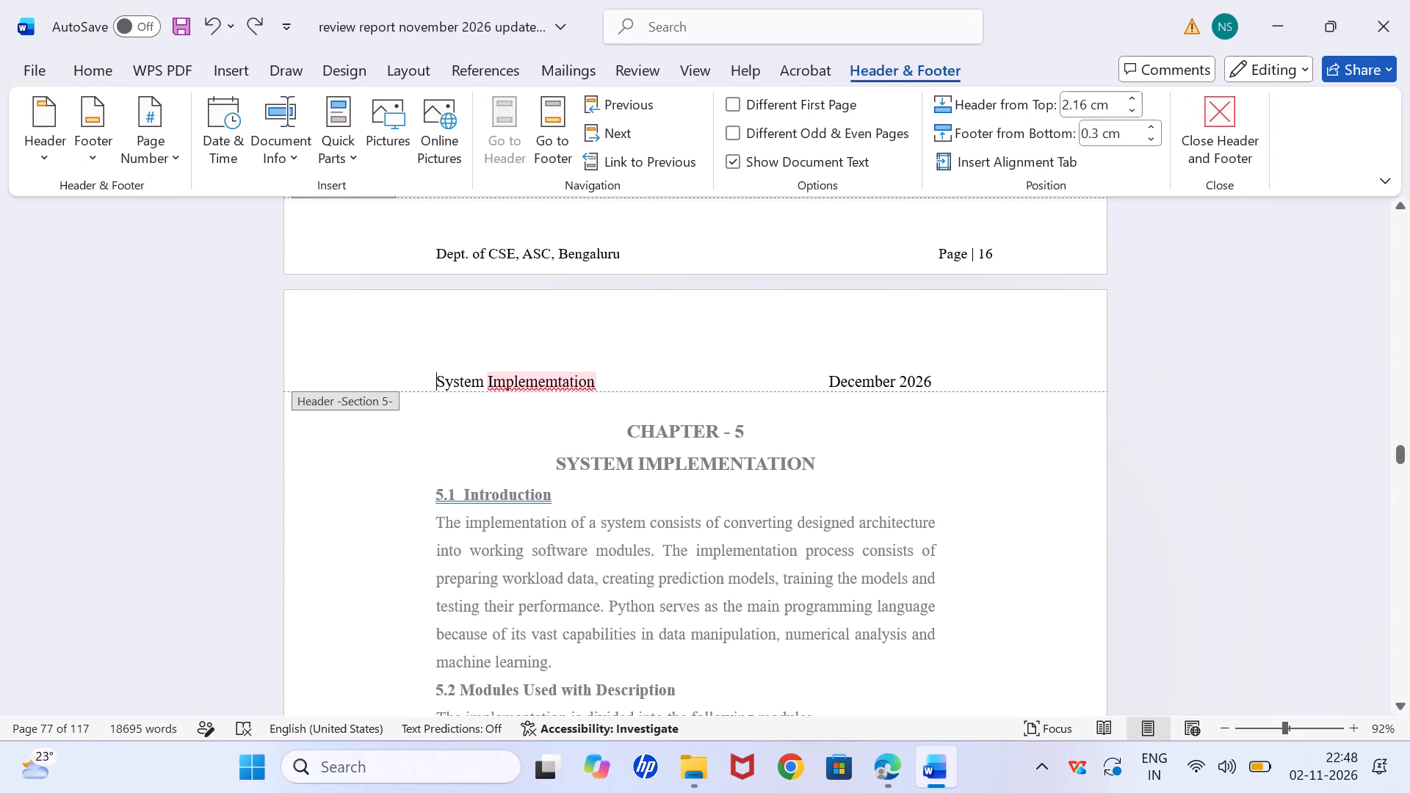
click(555, 383)
key(BackSpace)
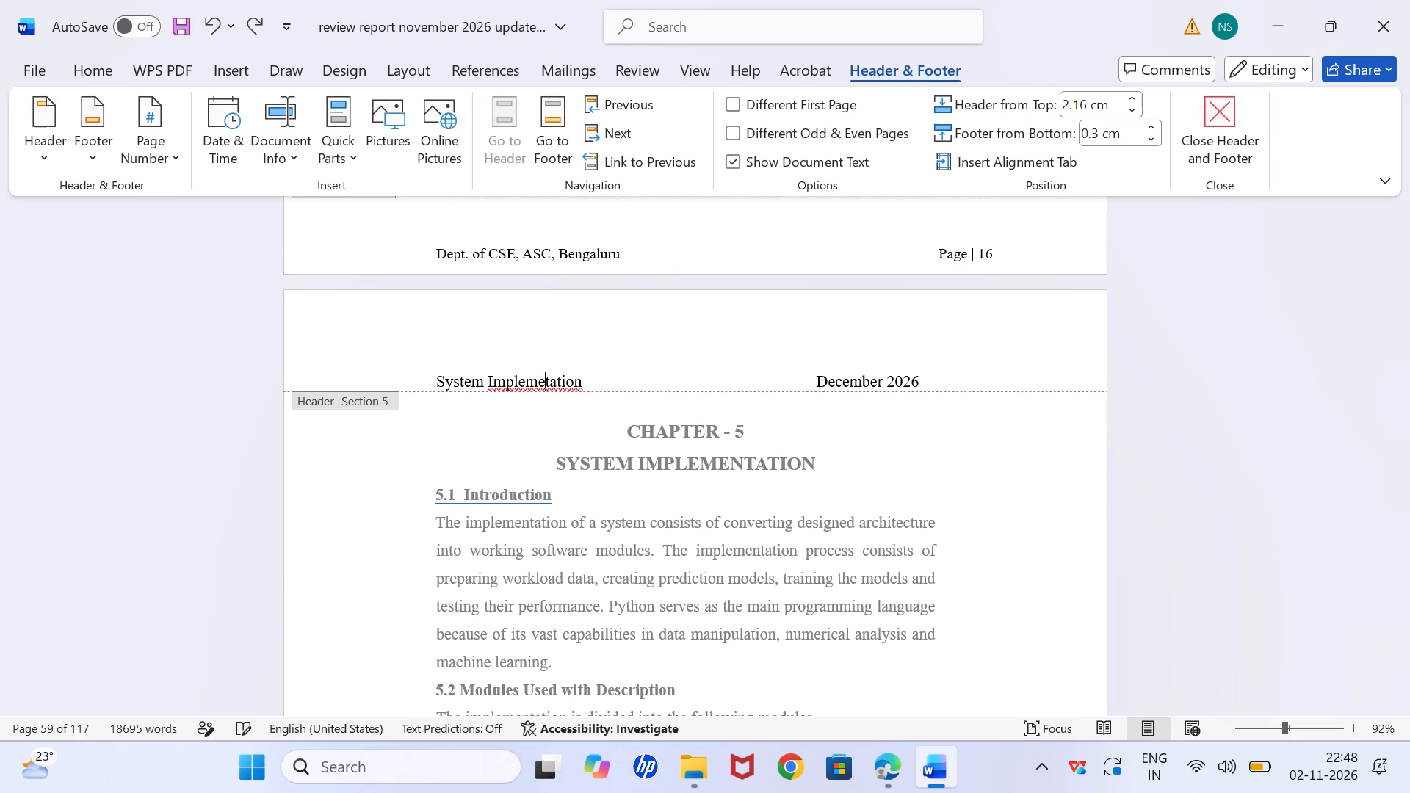
key(n)
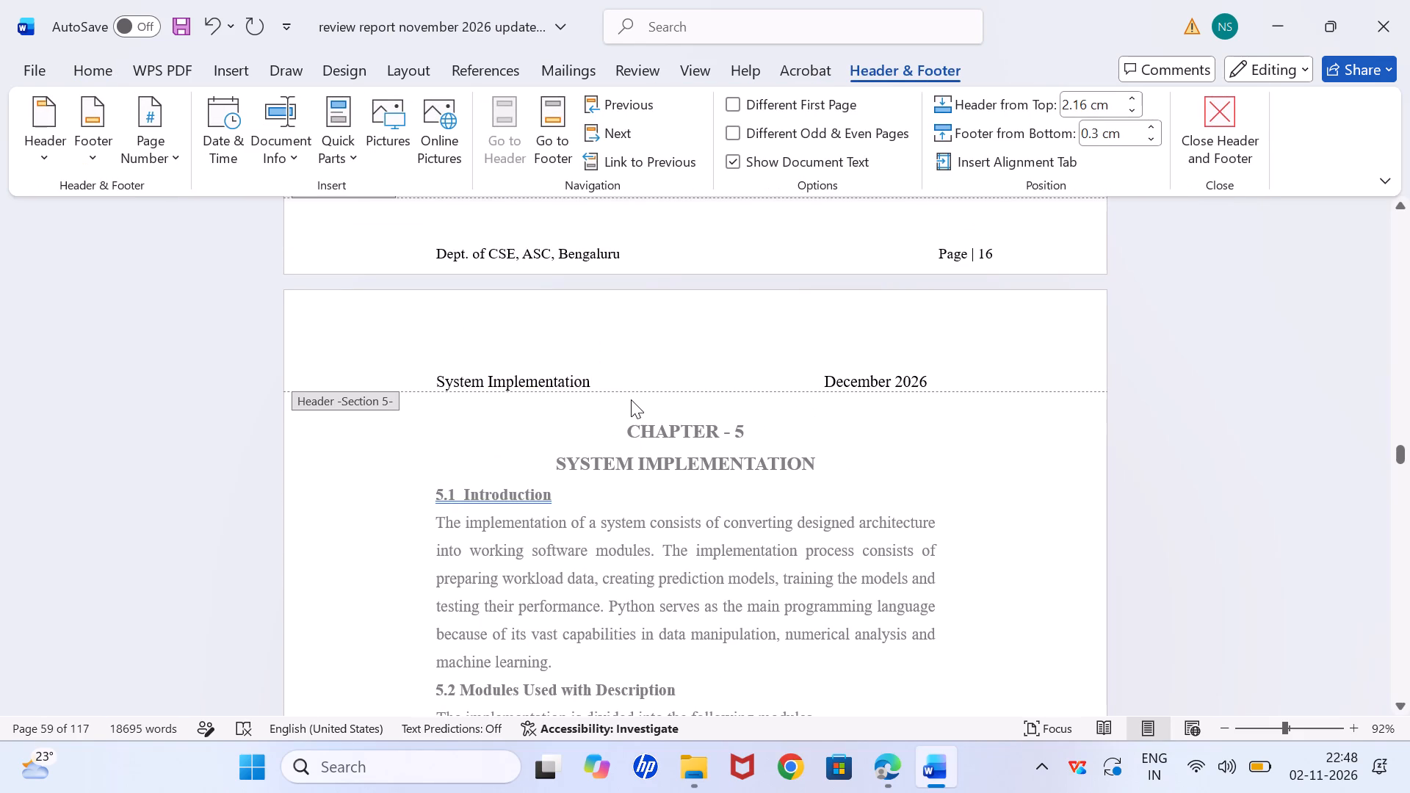
key(ctrl+s)
key(ctrl+s)
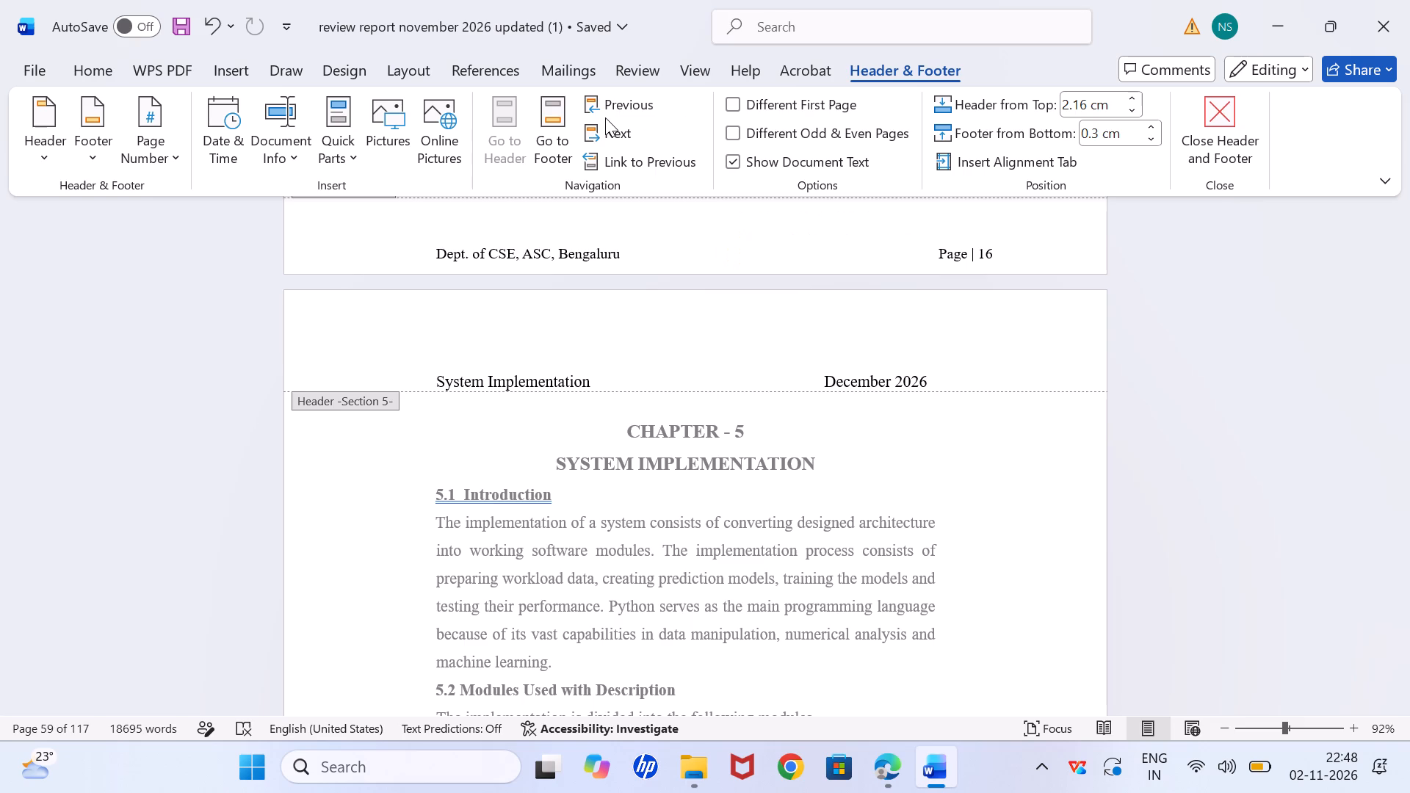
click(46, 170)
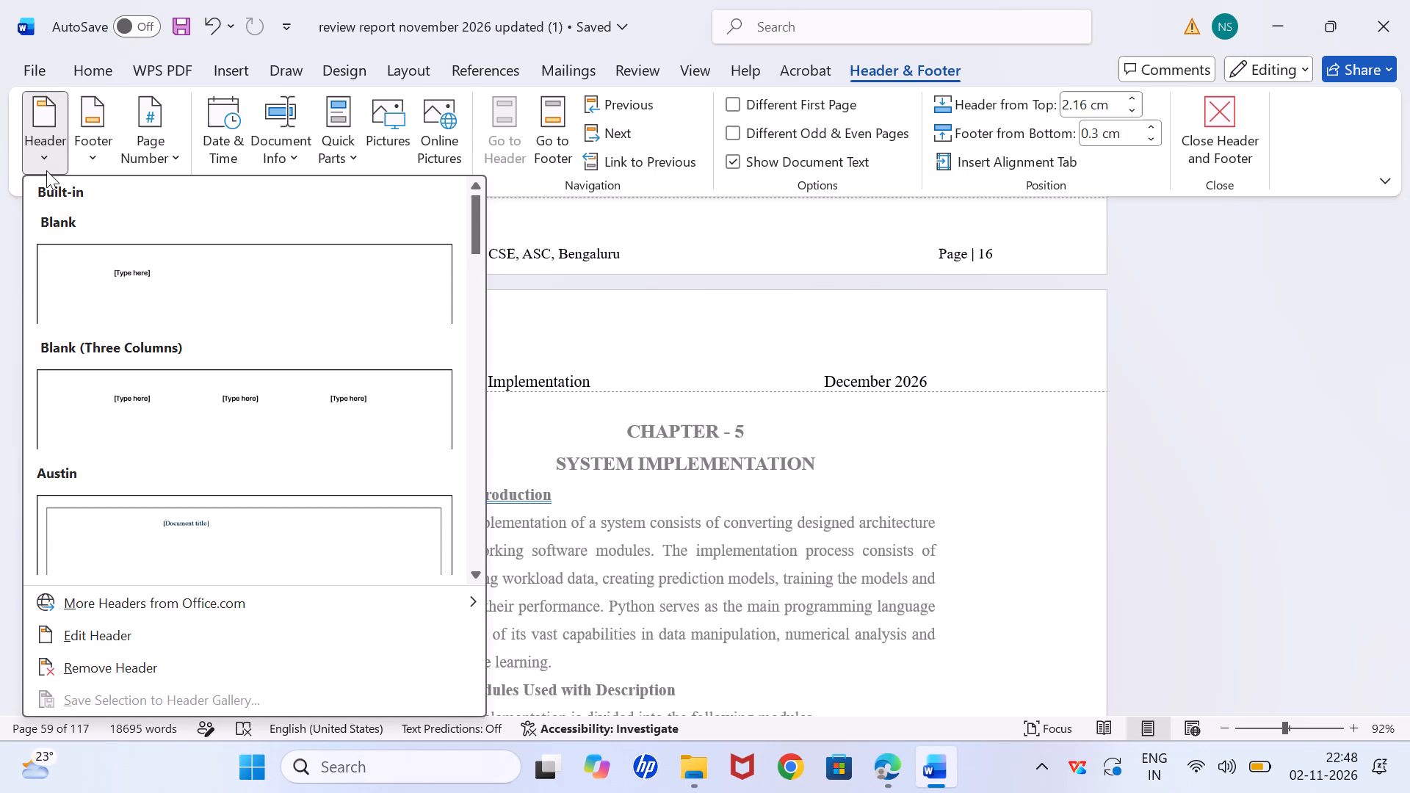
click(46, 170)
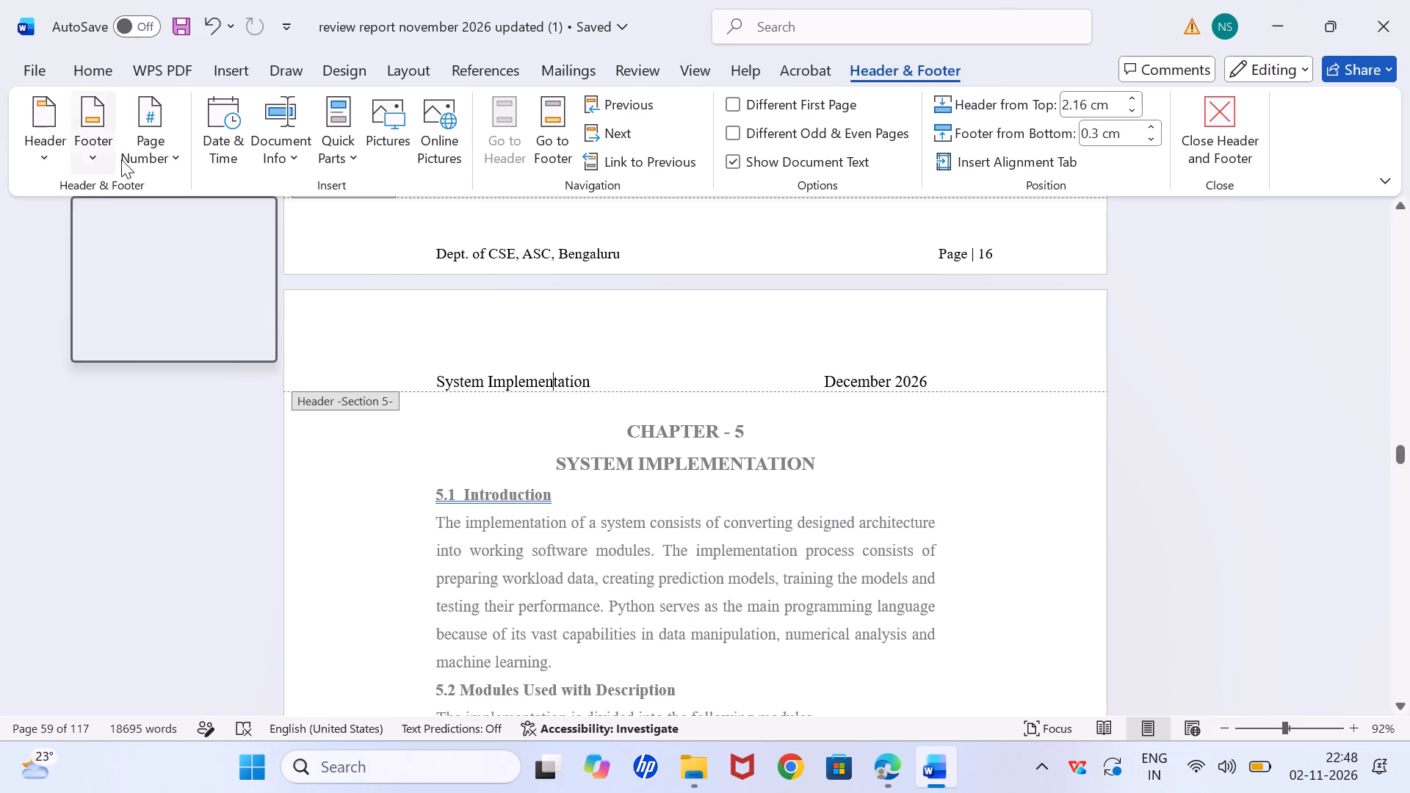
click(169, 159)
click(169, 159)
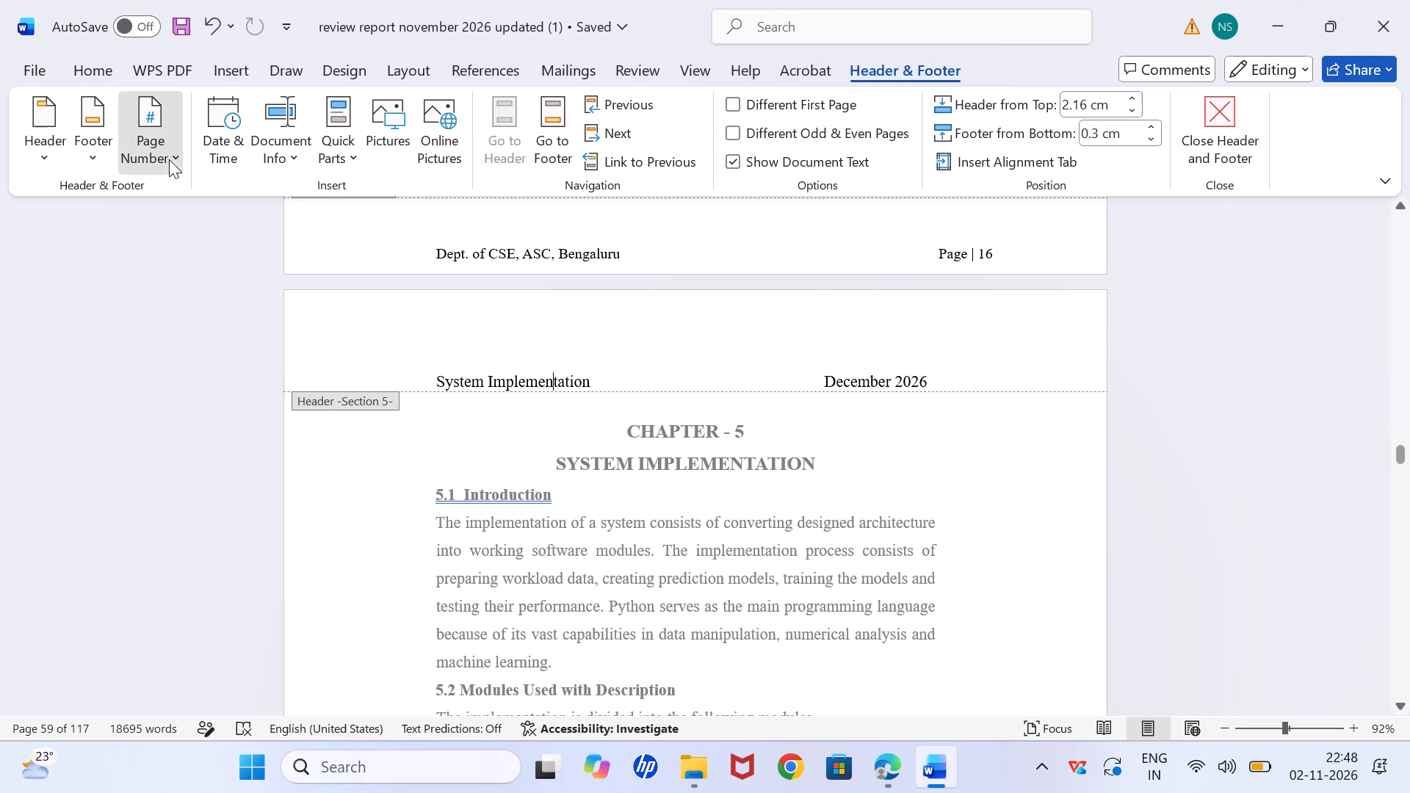
Close header editing and check the page headers from the Chapter 5 title page back through Chapter 4.
click(1232, 167)
scroll(705, 519, up, 1)
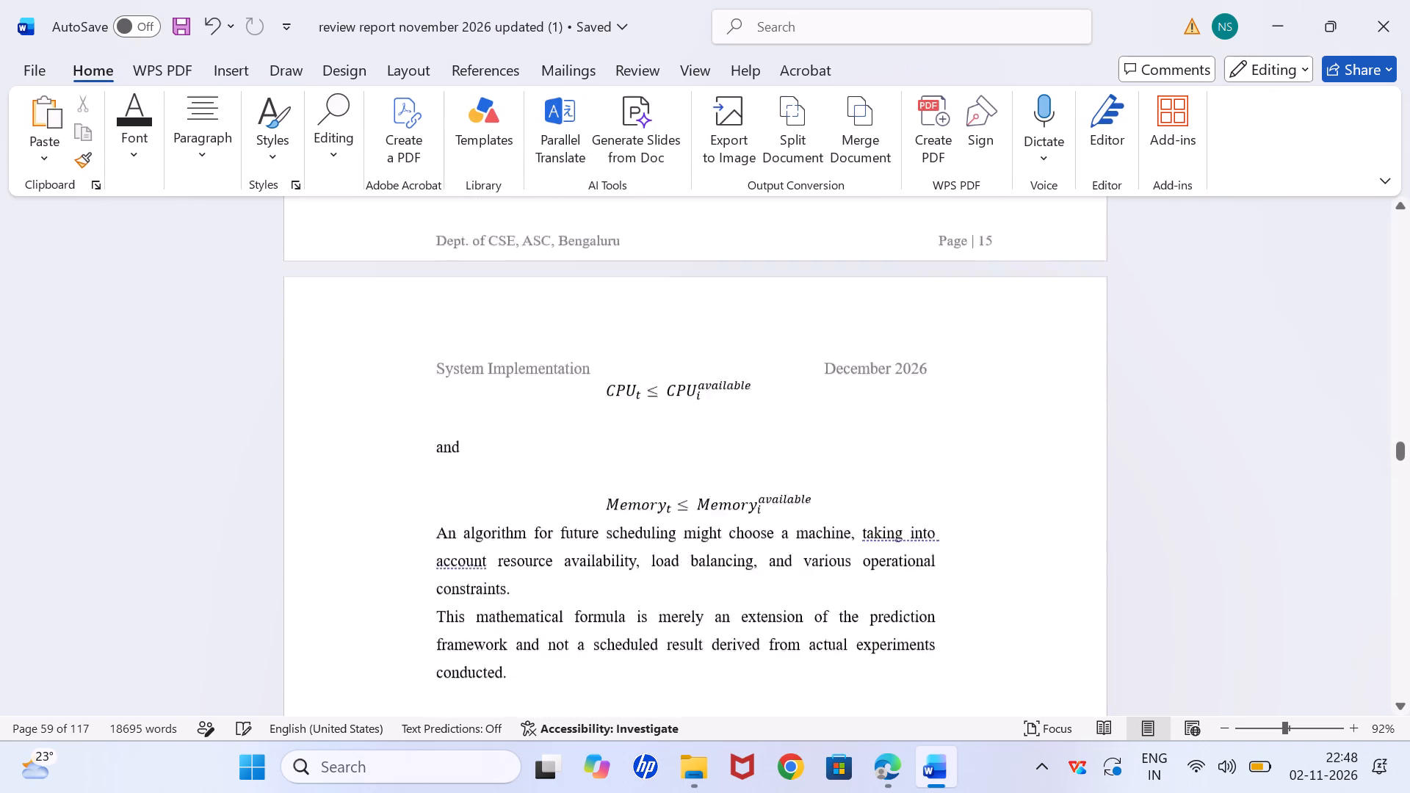
scroll(705, 519, up, 5)
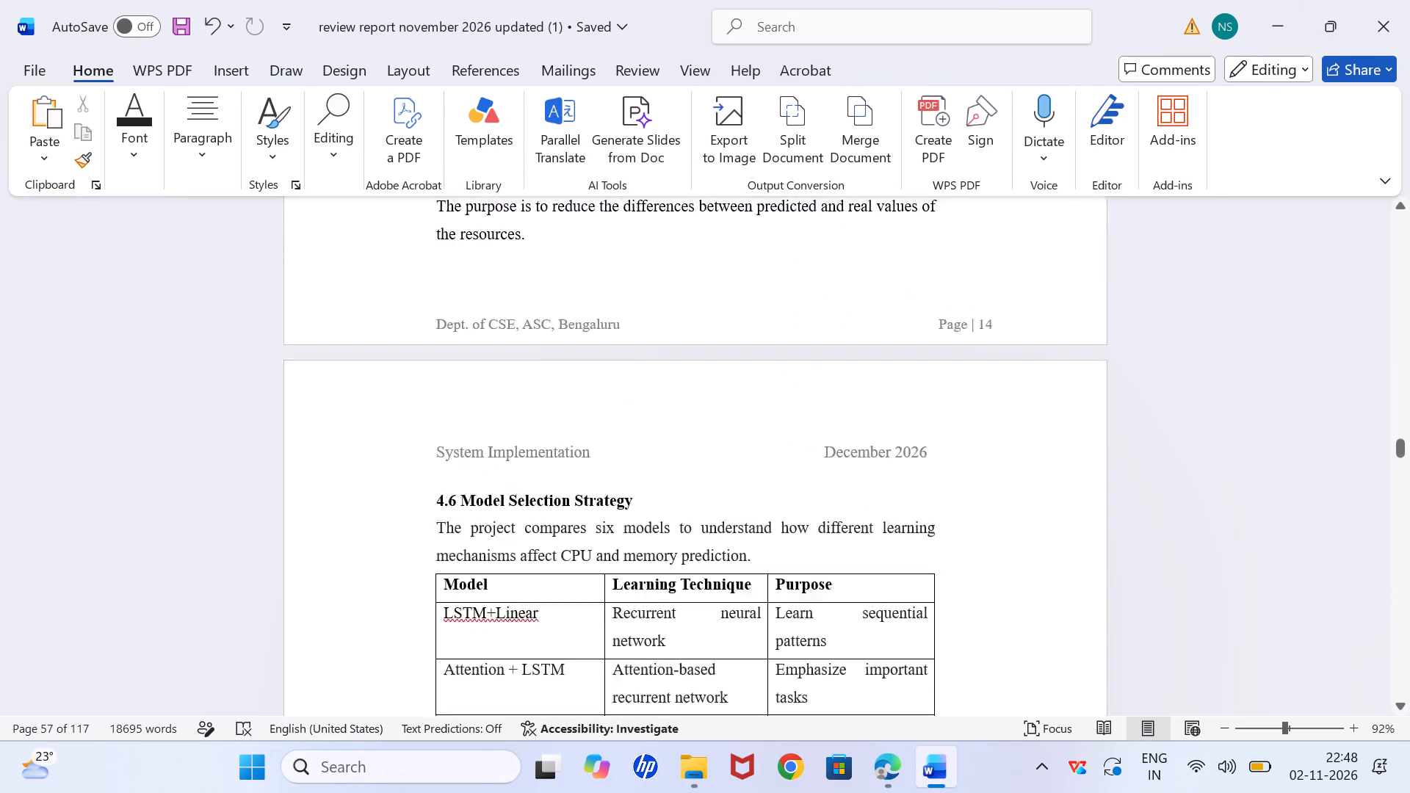
scroll(705, 519, up, 4)
scroll(705, 519, down, 20)
scroll(705, 519, down, 4)
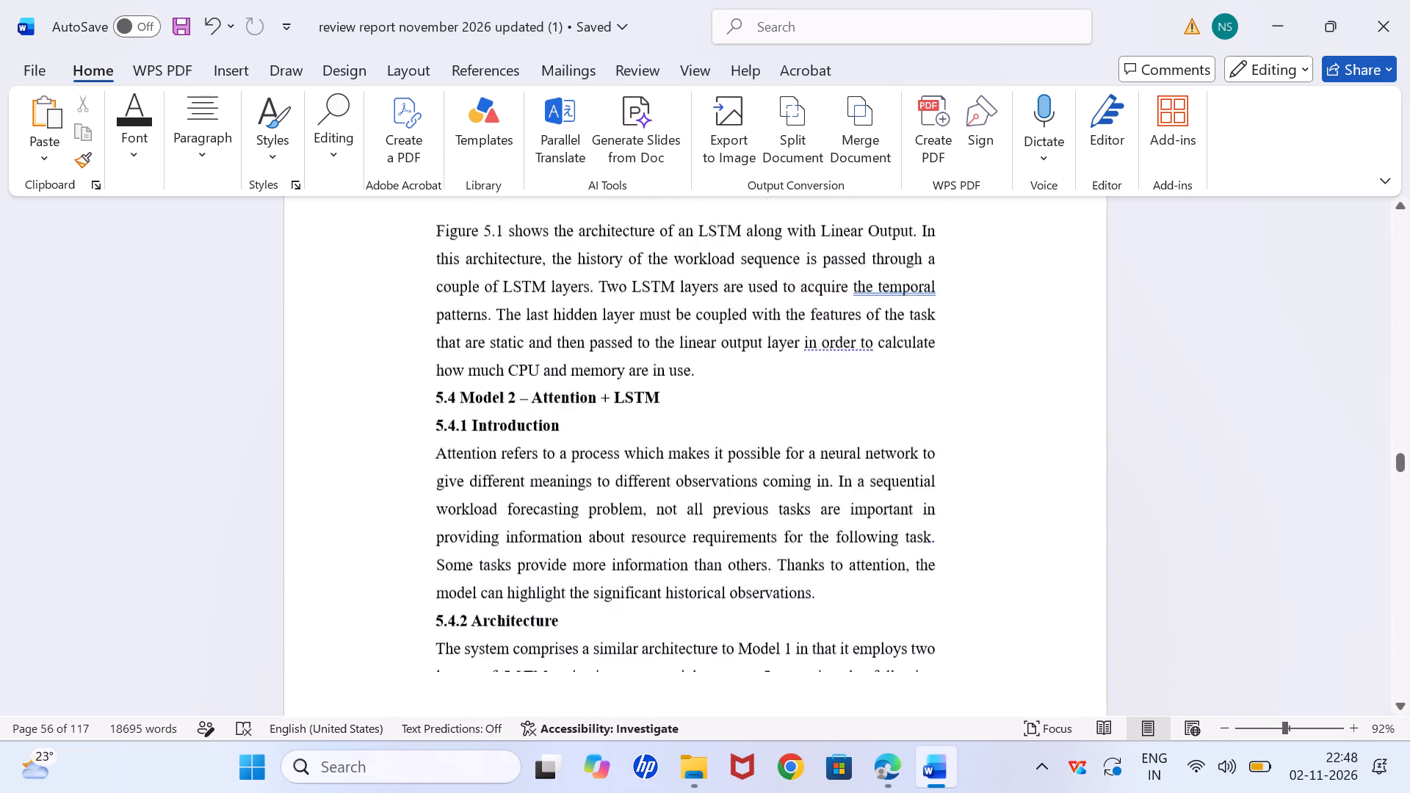